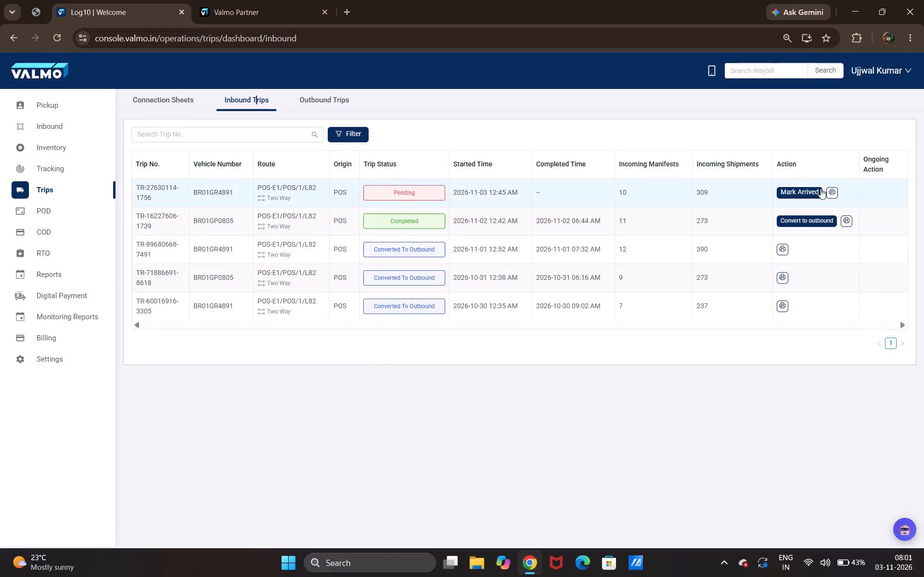
Return to the list of connection sheets in the trips section.
click(167, 95)
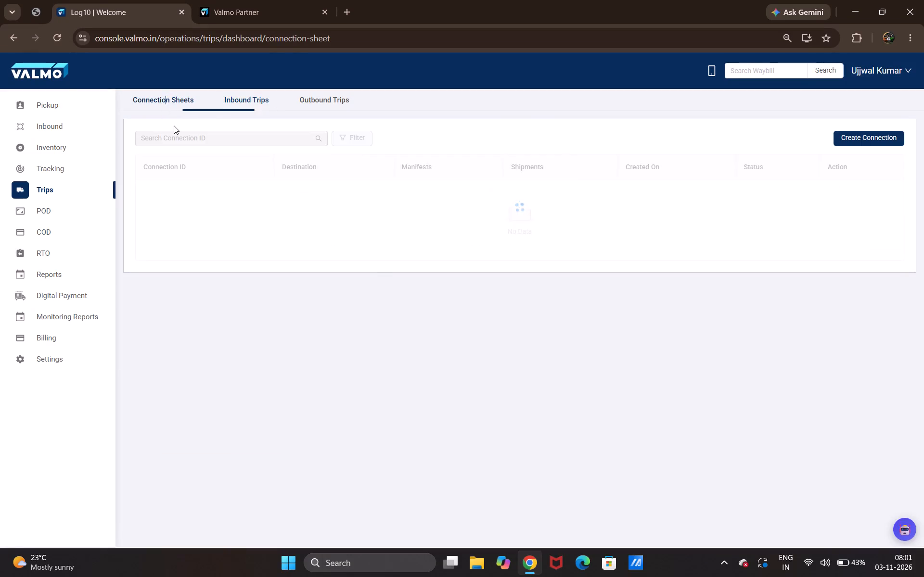
Open the reverse pickup management page and review today's pickup events and the reverse pickup list.
click(49, 105)
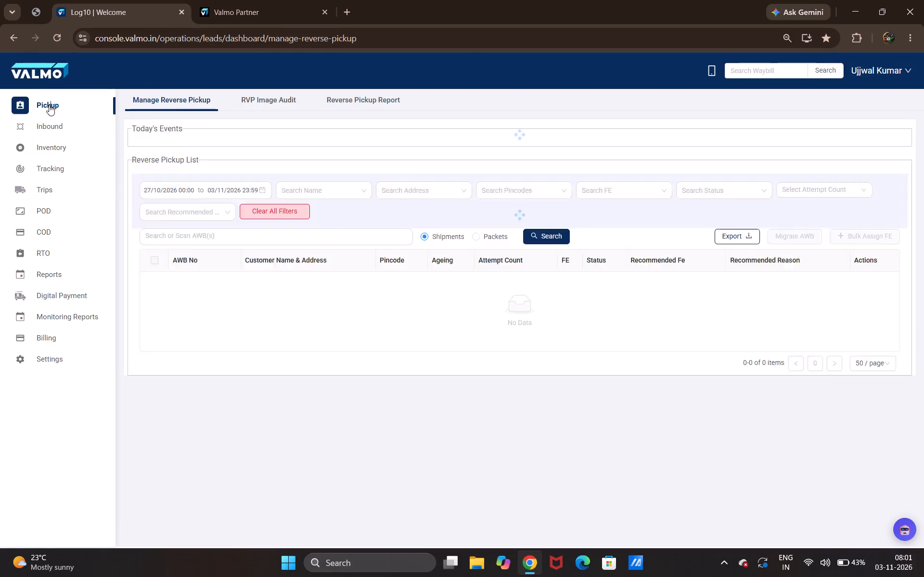
scroll(321, 146, down, 4)
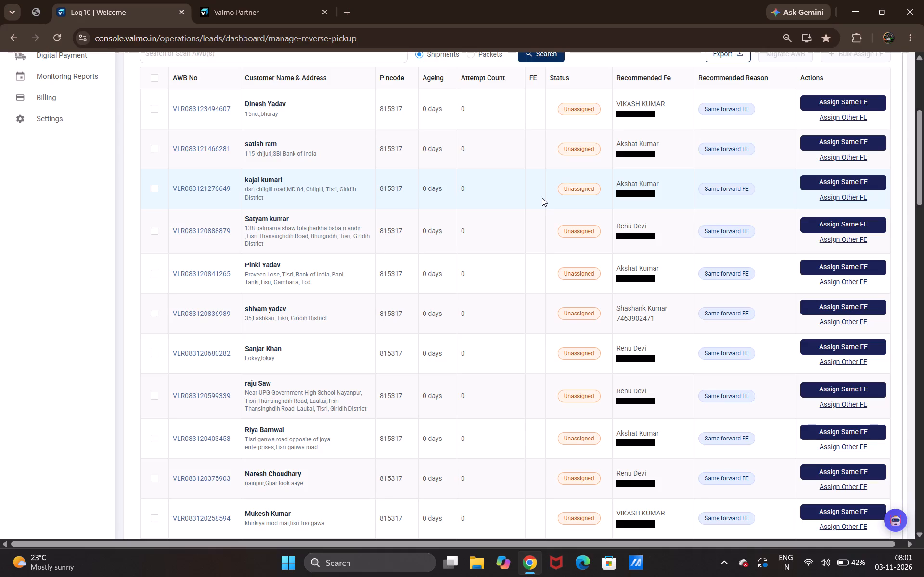
scroll(313, 133, up, 2)
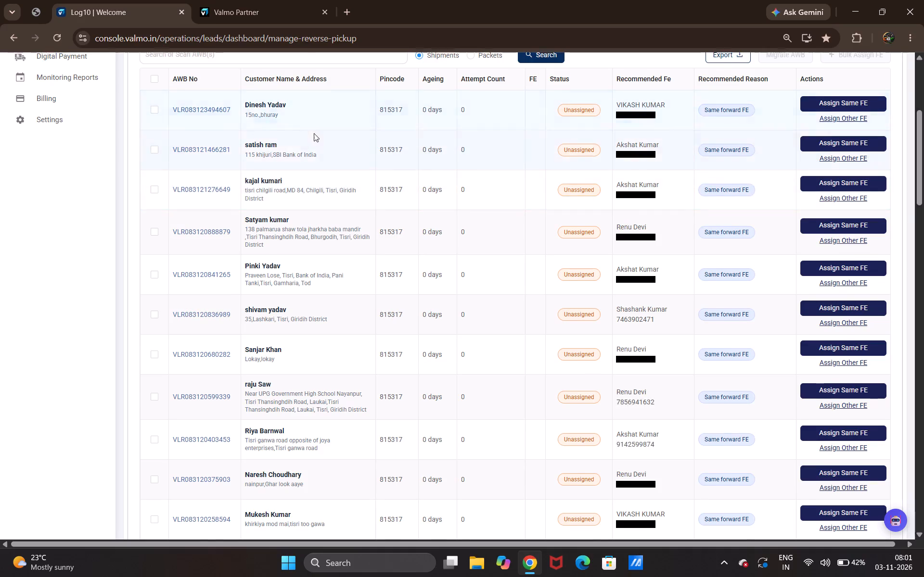
scroll(314, 133, up, 4)
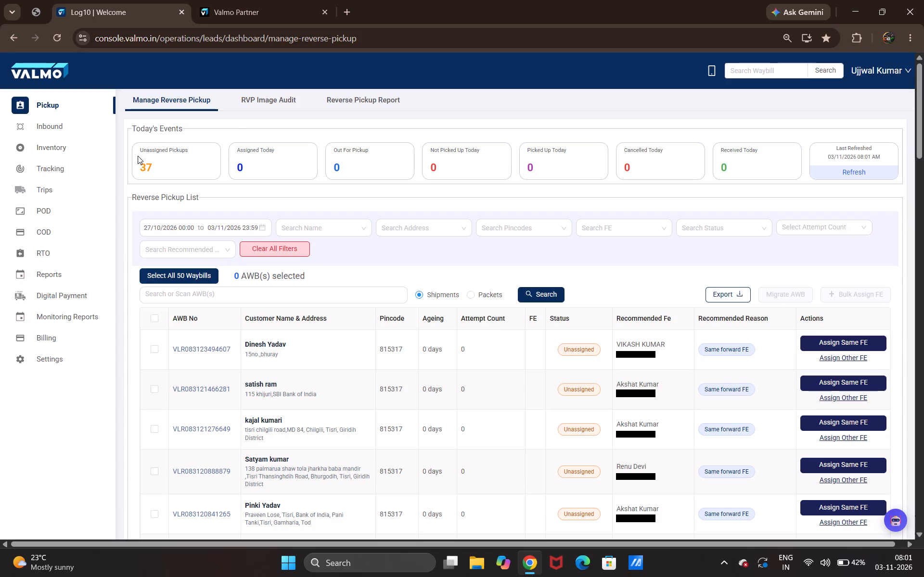
scroll(383, 266, down, 3)
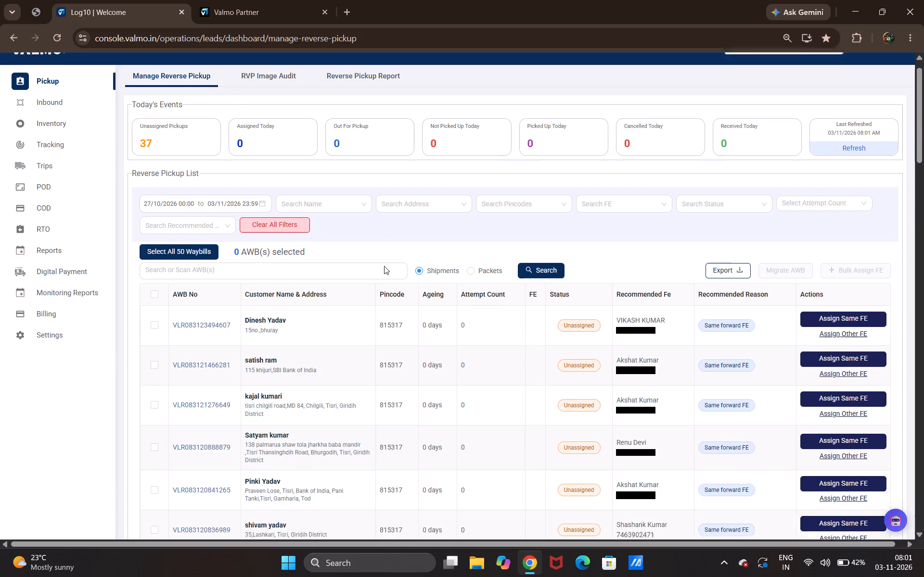
scroll(384, 266, down, 1)
scroll(386, 265, up, 6)
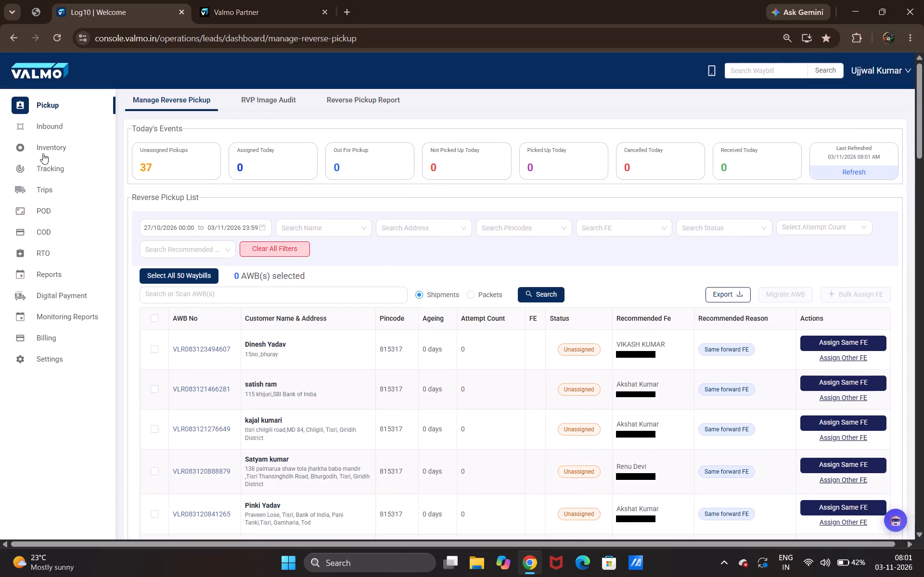
Open the inventory section and review the waybill count and the waybill list.
click(51, 144)
click(307, 182)
click(552, 348)
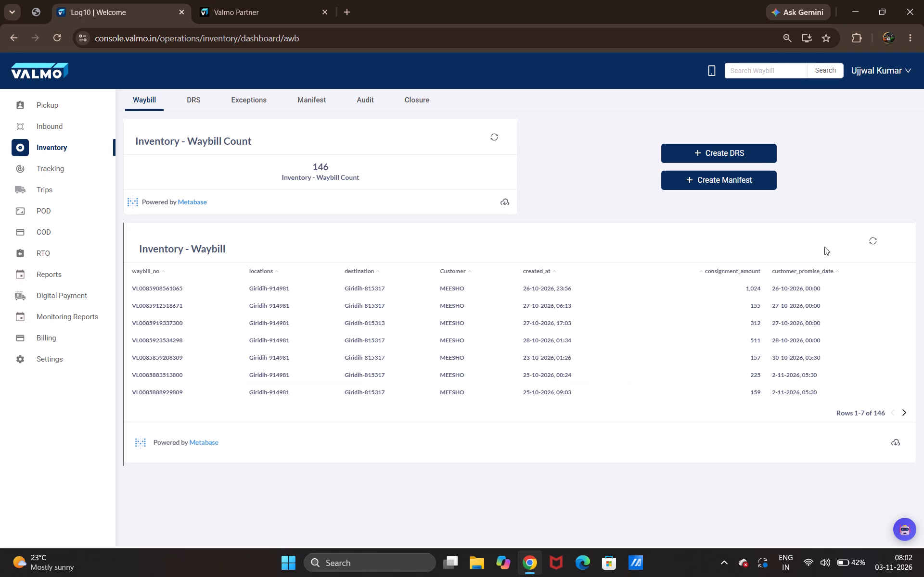
Go back to the reverse pickup management page and check the pickup list again.
click(43, 106)
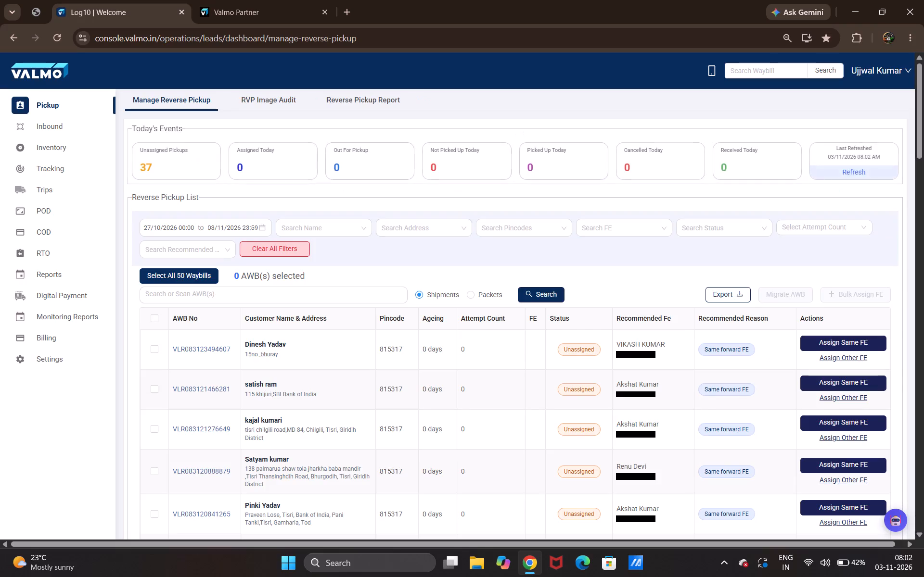
scroll(482, 240, down, 4)
scroll(483, 242, up, 5)
Open the settings section of the console.
click(50, 362)
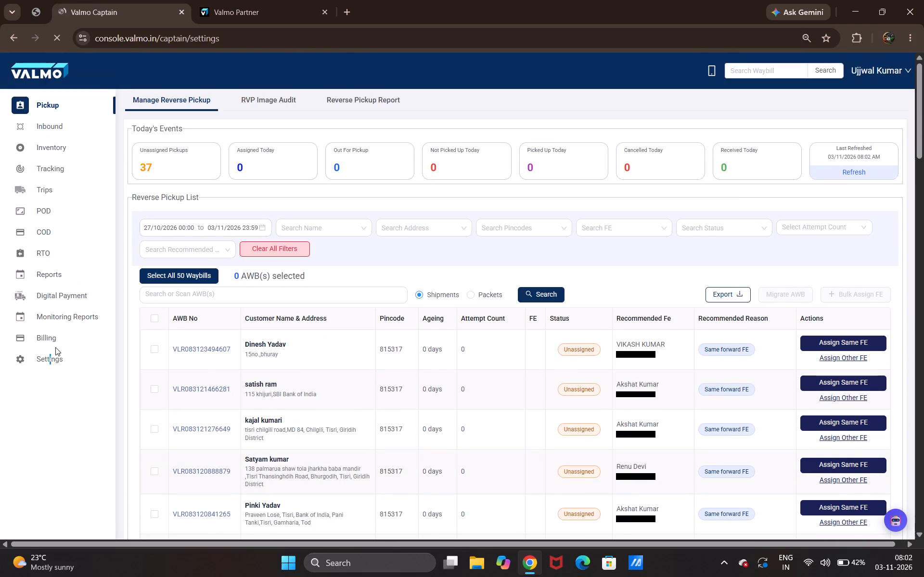
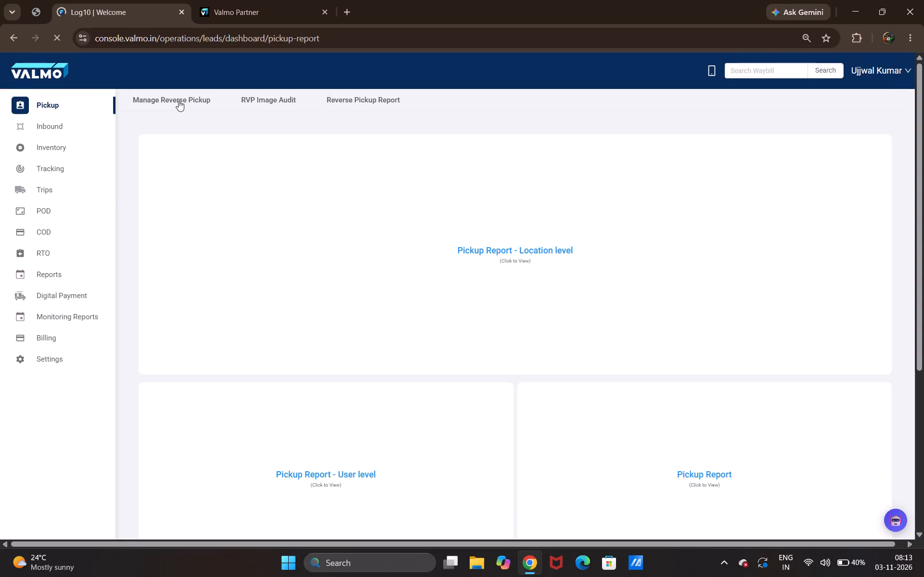
Open the Manage Reverse Pickup page and review the whole reverse pickup list, including statuses and recommended FEs.
click(183, 100)
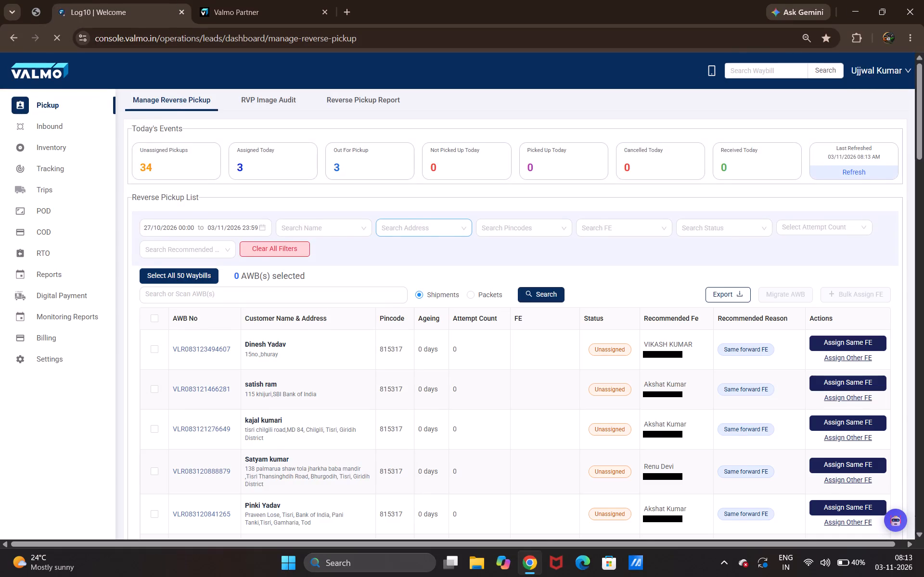
scroll(399, 223, down, 6)
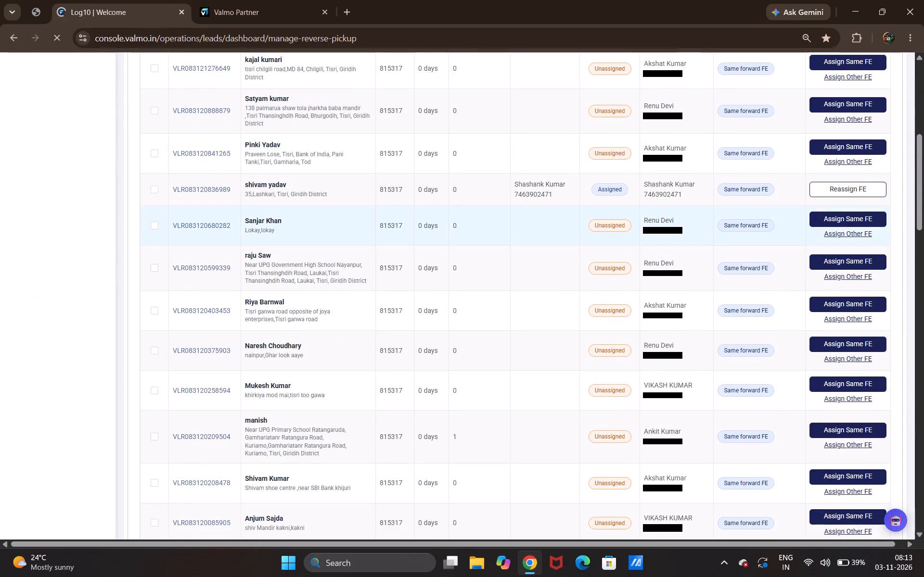
scroll(434, 272, down, 4)
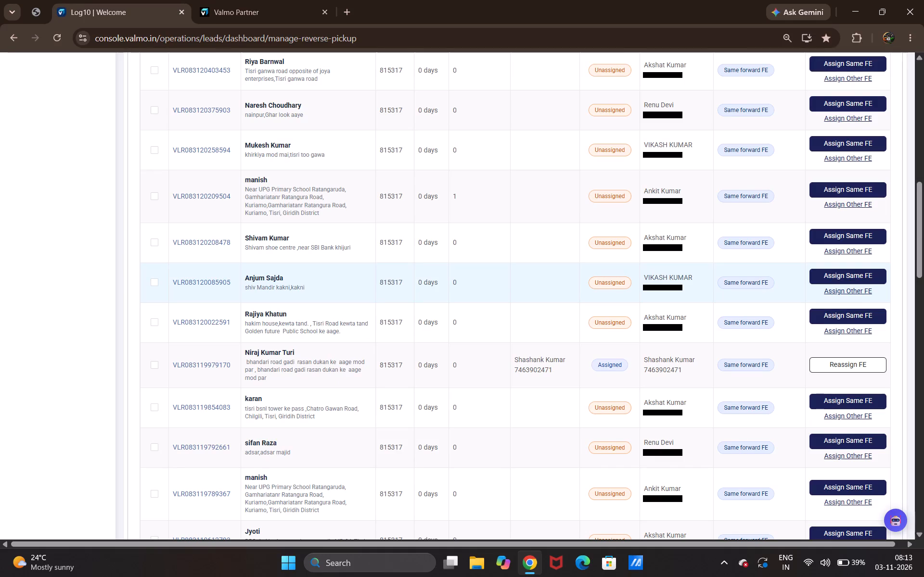
scroll(456, 280, down, 2)
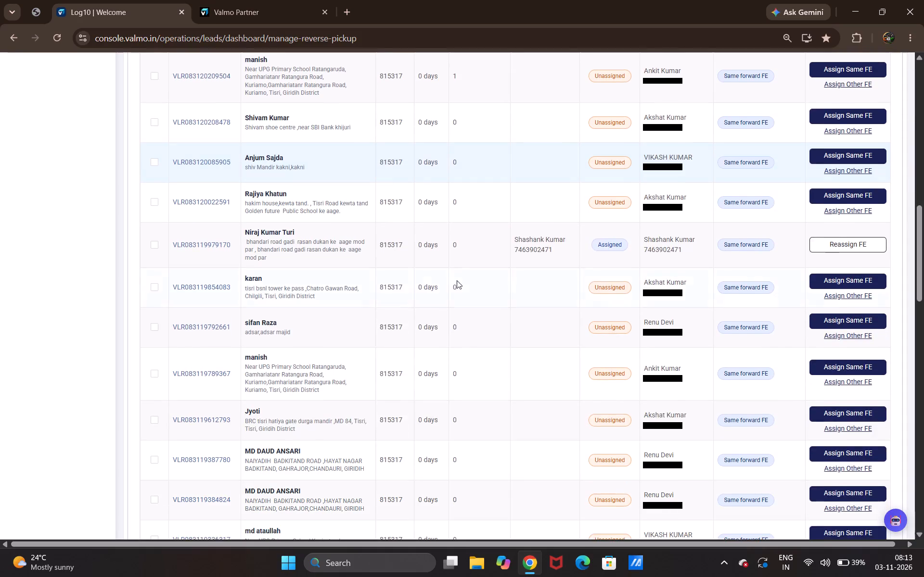
scroll(460, 280, down, 19)
scroll(465, 278, down, 6)
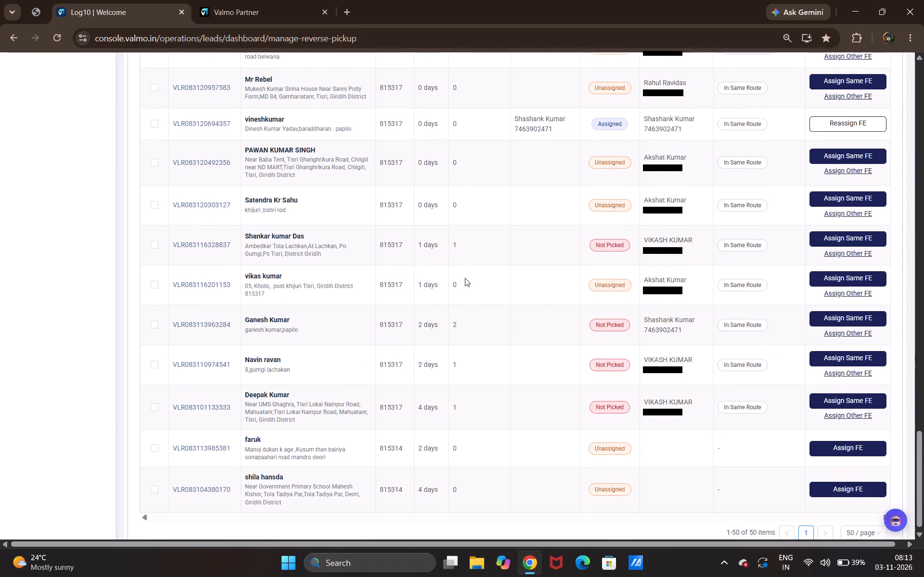
scroll(465, 278, up, 20)
scroll(465, 278, up, 6)
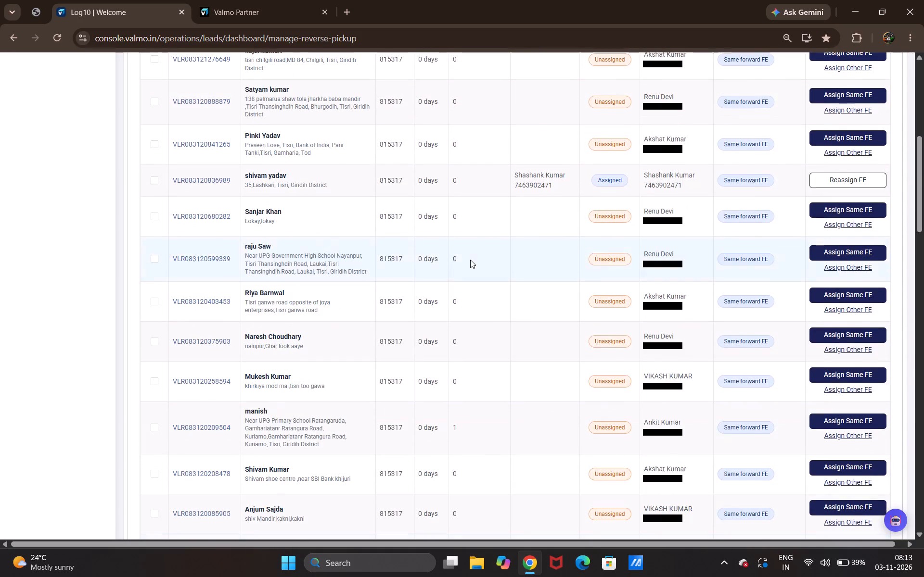
scroll(471, 260, down, 13)
scroll(485, 271, up, 20)
scroll(485, 271, up, 7)
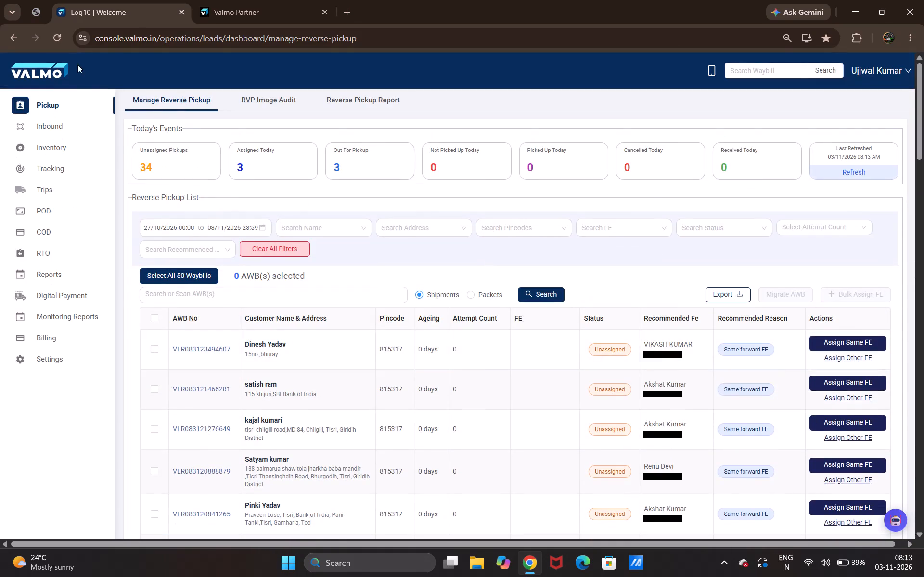
Look in on the live POD list and the inbound section, returning to the Manage Reverse Pickup page.
click(39, 213)
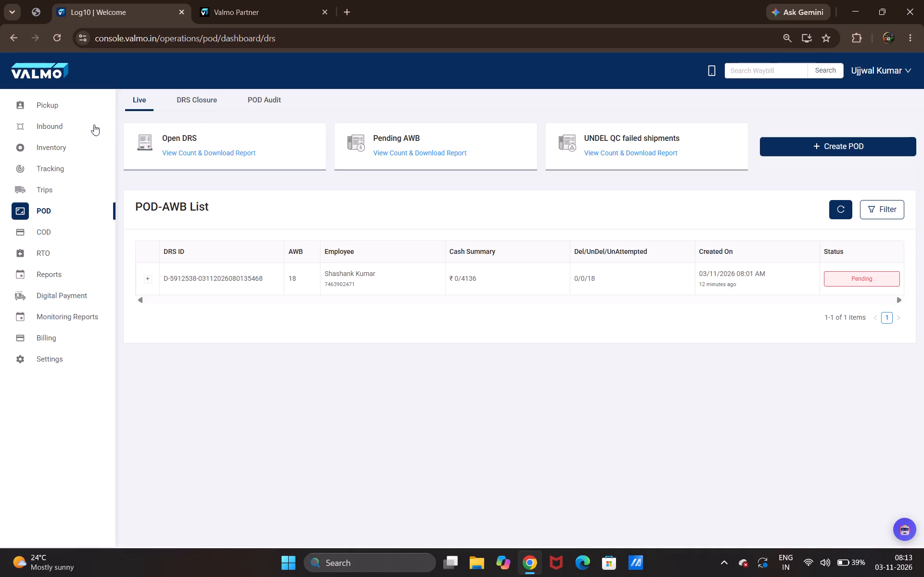
click(74, 107)
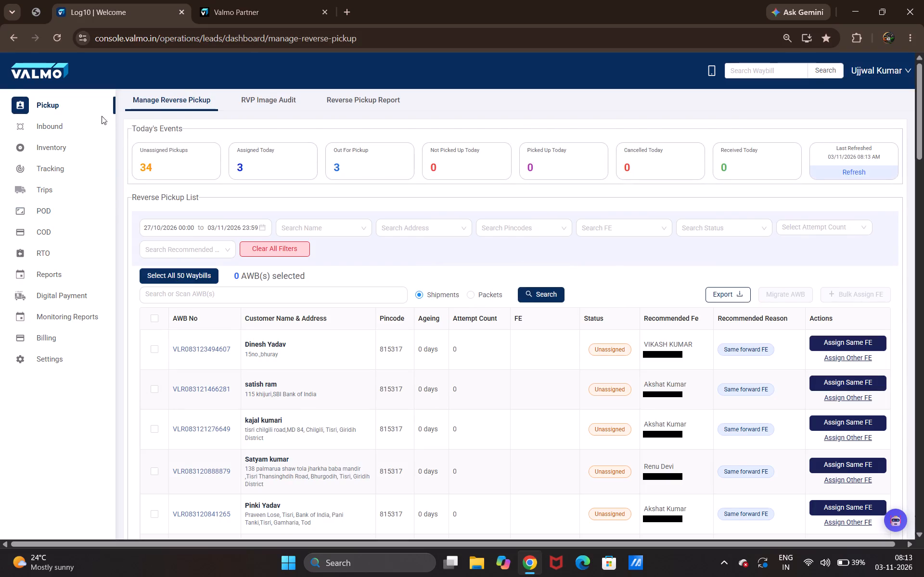
click(49, 121)
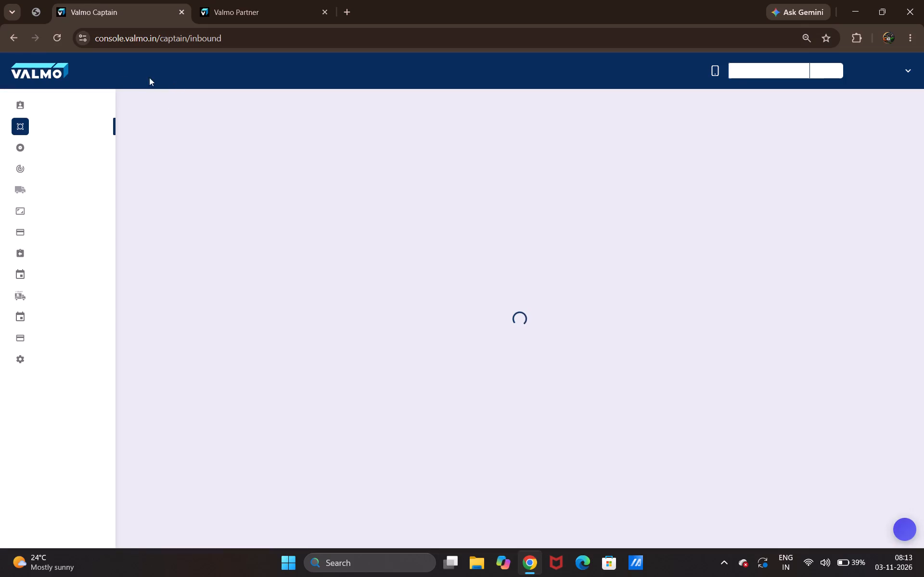
click(34, 107)
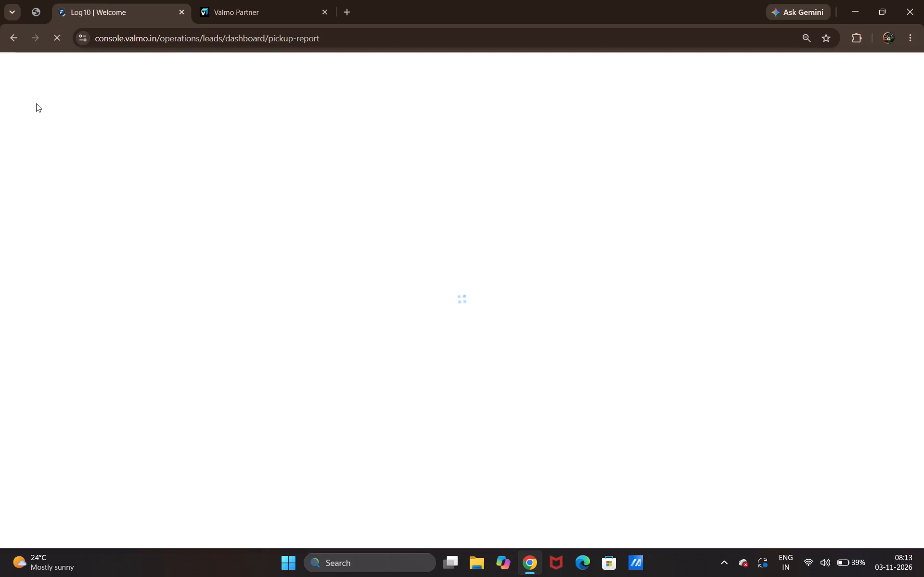
click(164, 96)
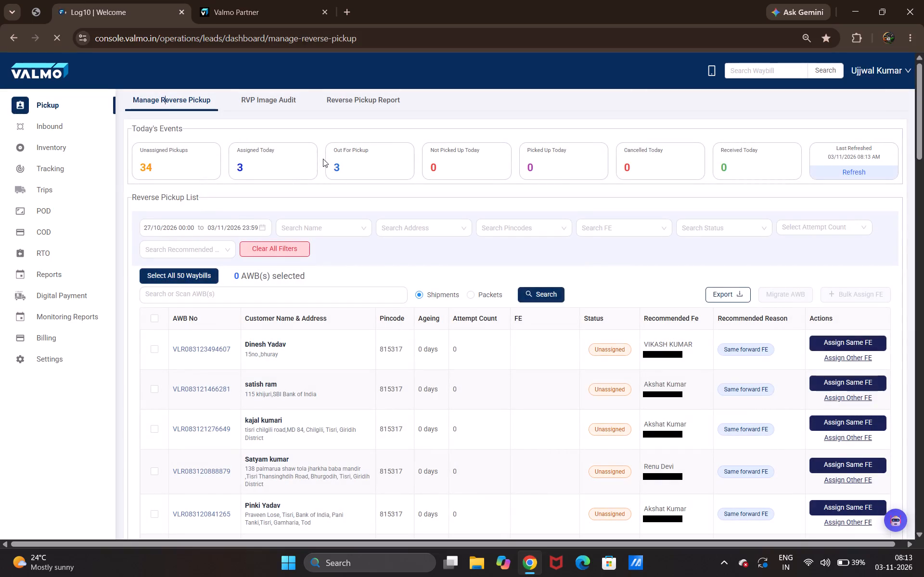
Open DRS Closure and check the last two delivery executives in the selection list, cancelling the cash collection prompt.
click(51, 197)
click(57, 209)
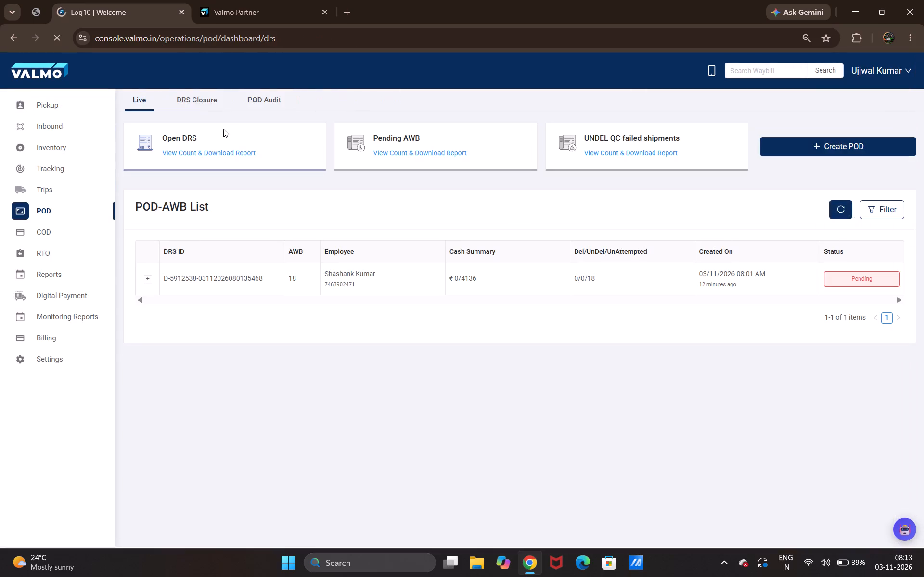
click(203, 97)
click(199, 143)
scroll(193, 203, down, 8)
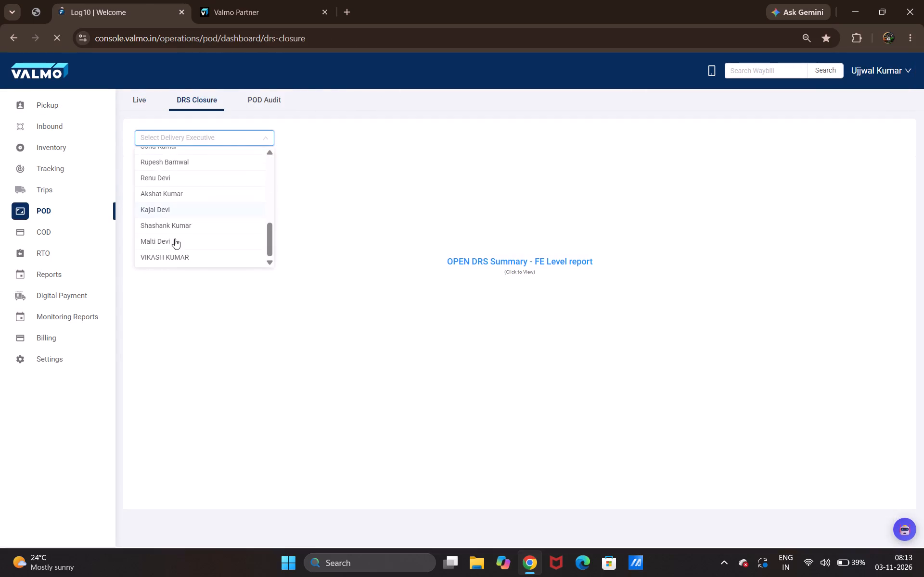
click(178, 254)
click(195, 139)
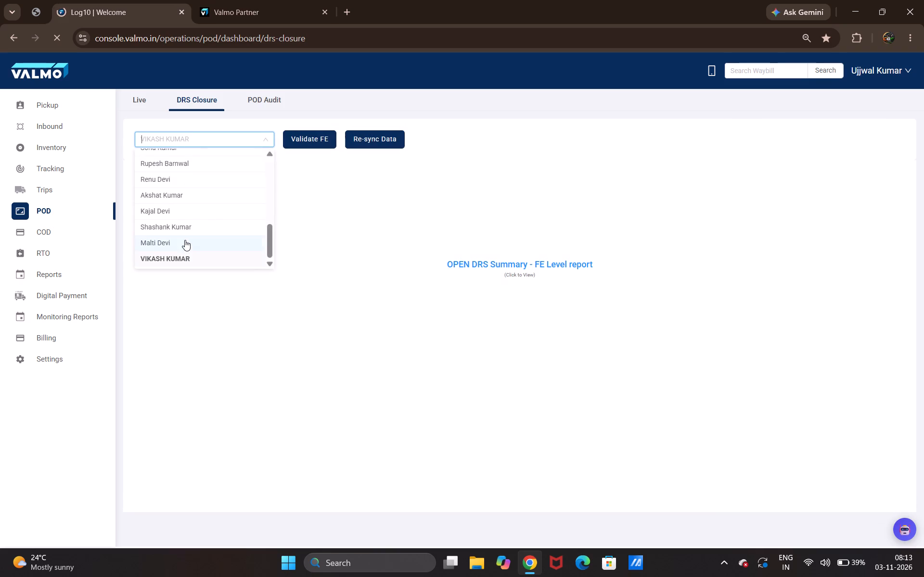
click(185, 240)
click(191, 137)
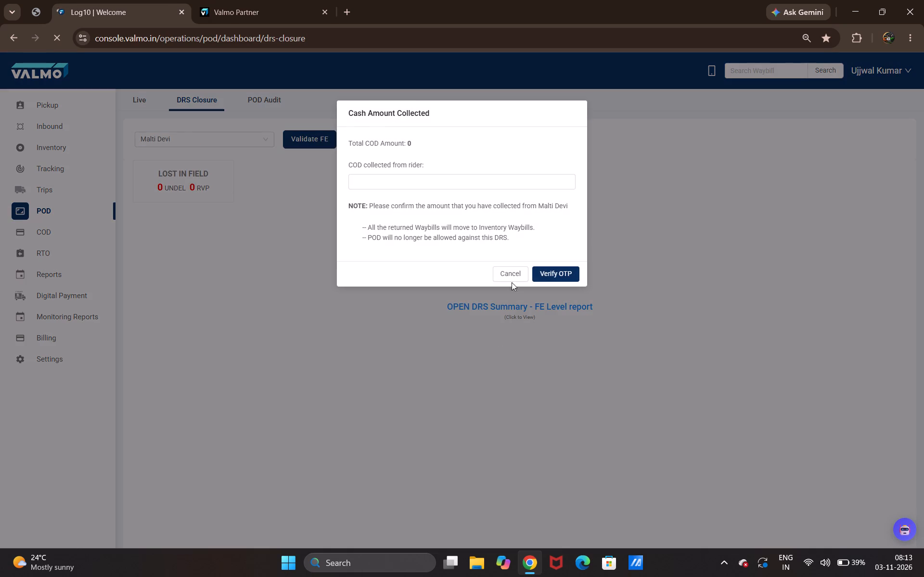
click(510, 275)
Select the delivery executive with the open DRS and review pages 1 and 3 of the shipments with POD pending.
click(218, 139)
click(152, 235)
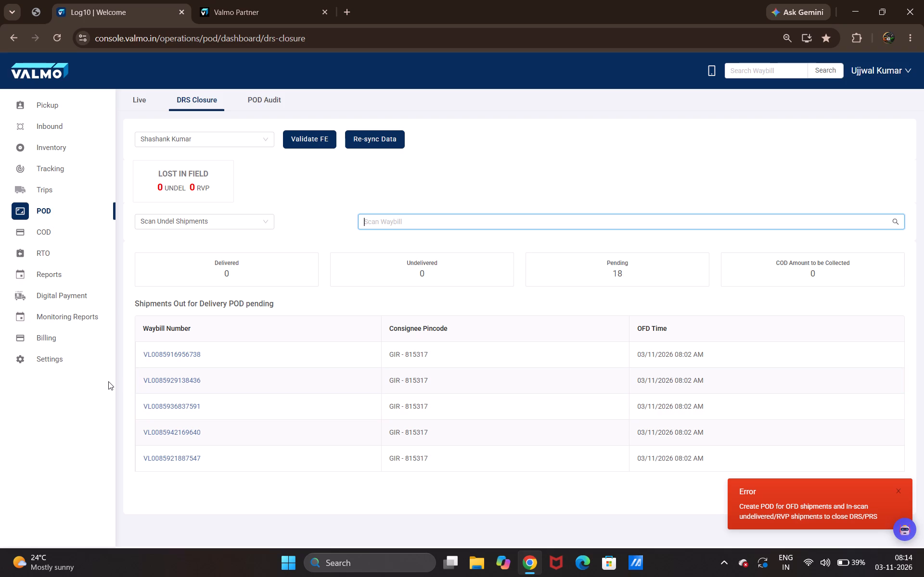
scroll(432, 387, down, 6)
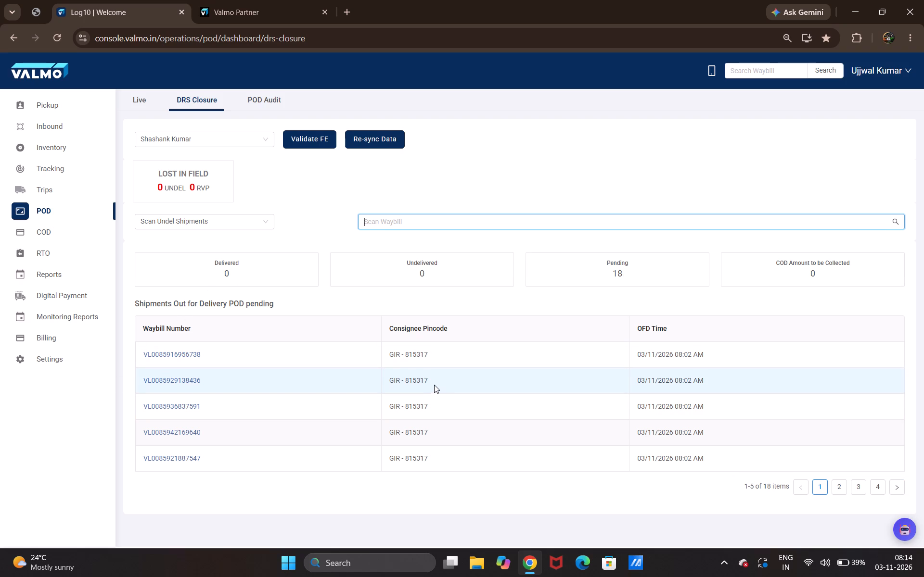
click(849, 489)
click(852, 487)
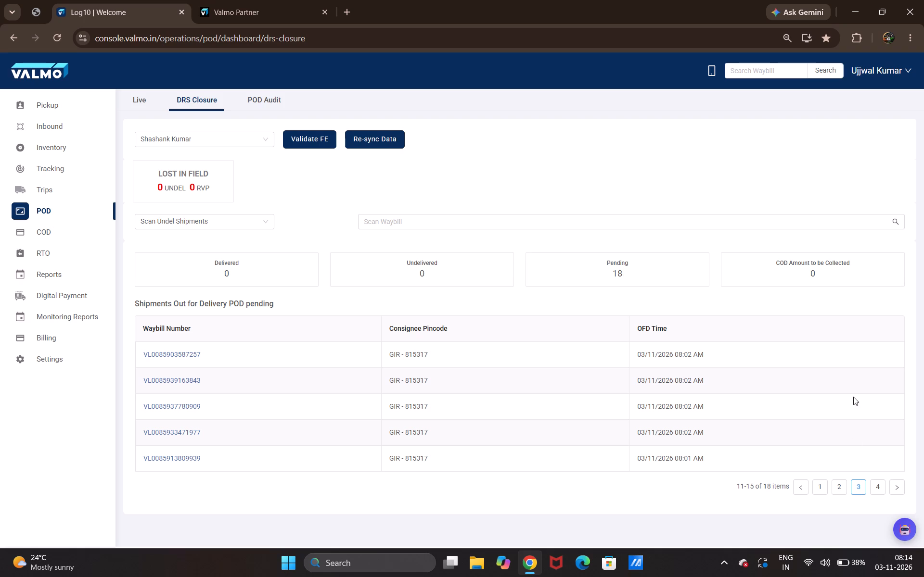
Re-sync the selected delivery executive's data and try to validate the FE for DRS closure.
click(359, 143)
click(305, 140)
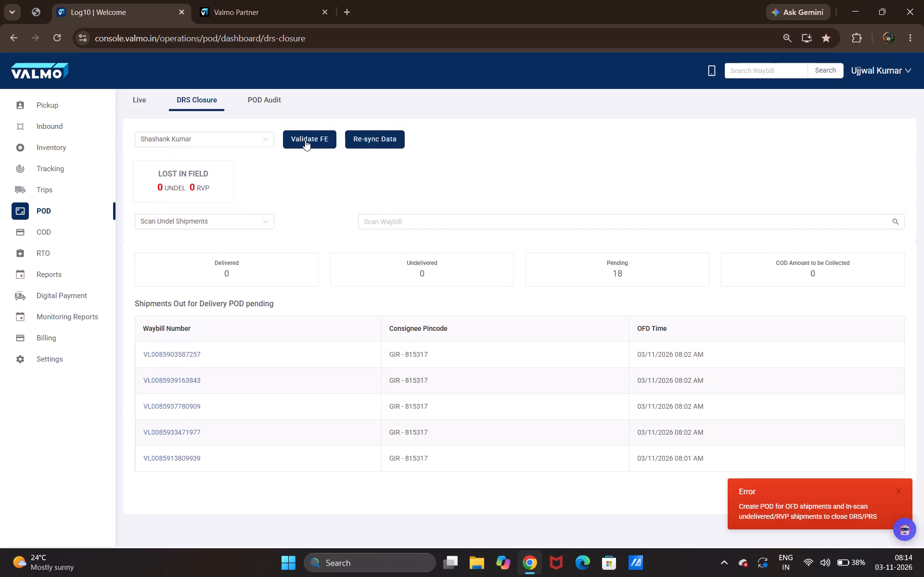
scroll(552, 309, down, 5)
Switch the scan mode to RVP shipments to check the pickups, and return it to Scan Undel Shipments.
click(220, 218)
click(184, 251)
click(199, 217)
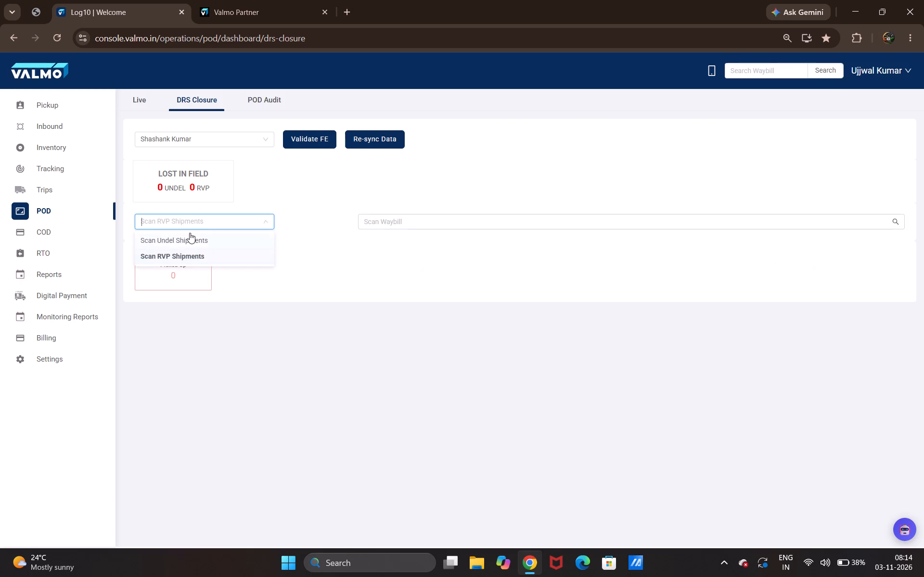
click(190, 233)
scroll(639, 548, down, 6)
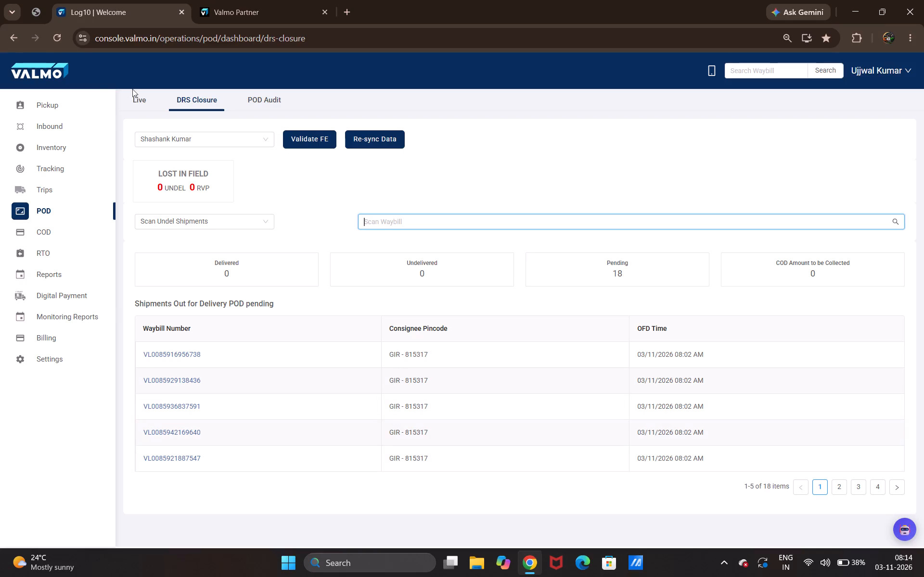
Check the live POD-AWB list again and reopen the reverse pickup management page to review today's events.
click(141, 100)
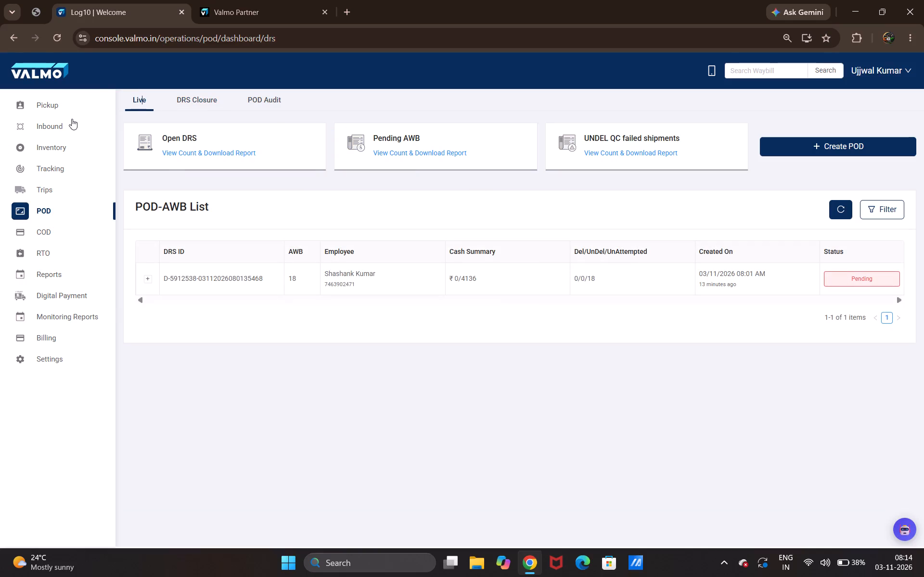
click(60, 105)
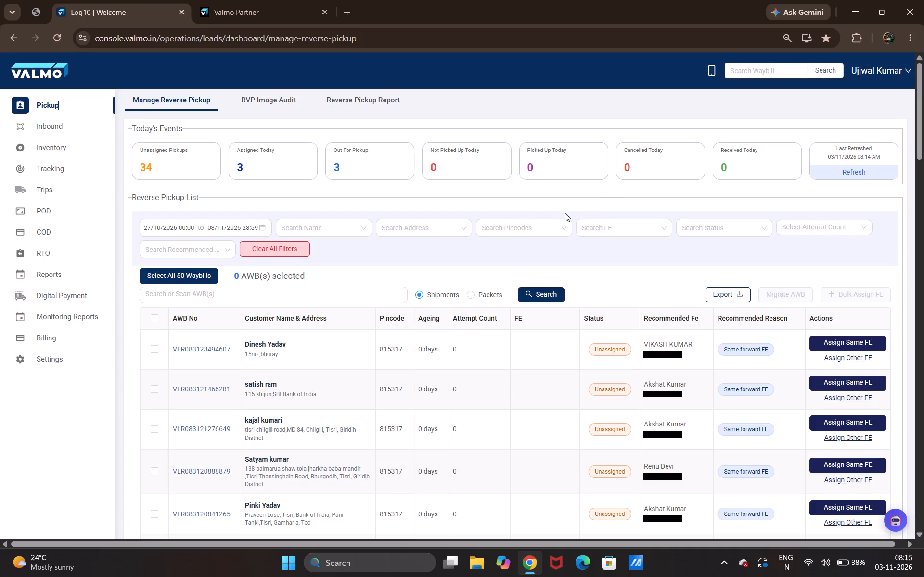
Open the inventory section of the console.
click(42, 144)
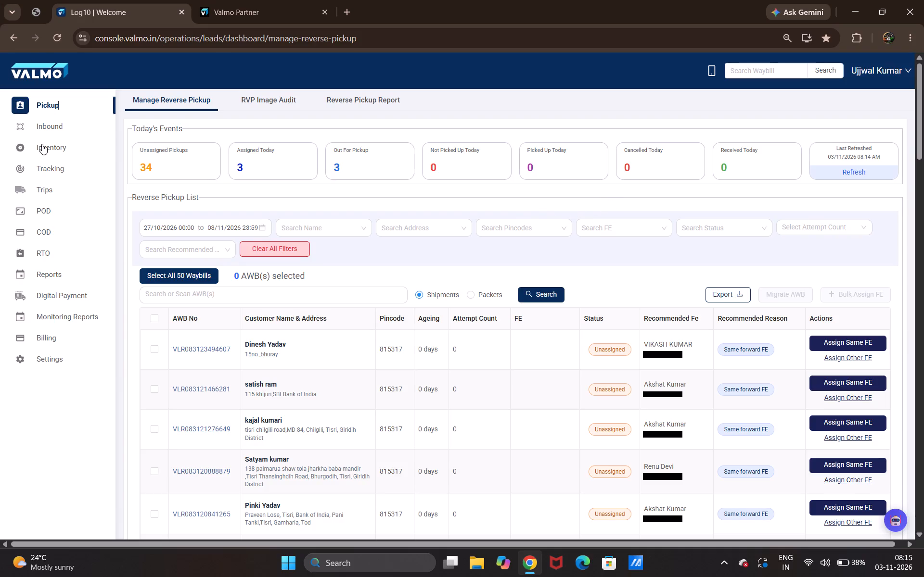
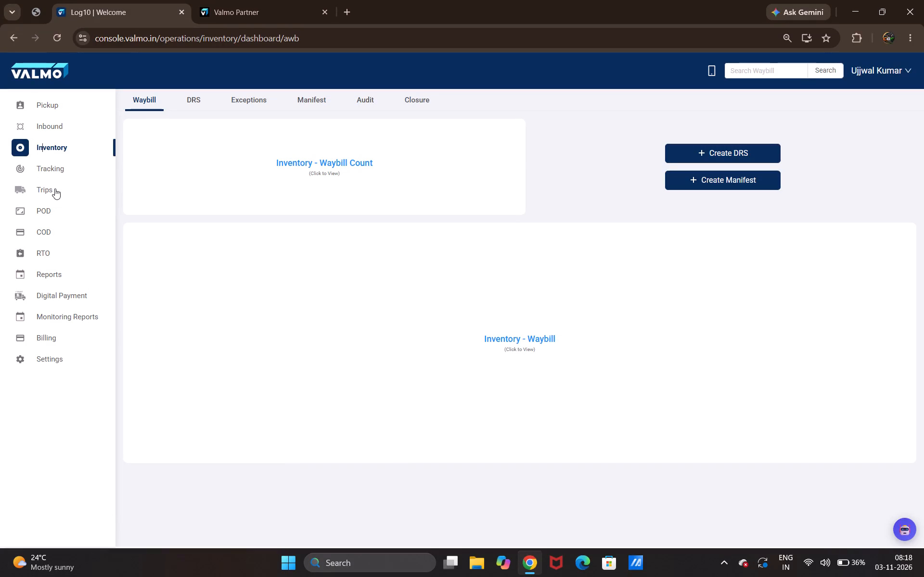
Open the trips section and review the list of inbound trips with their statuses.
click(41, 195)
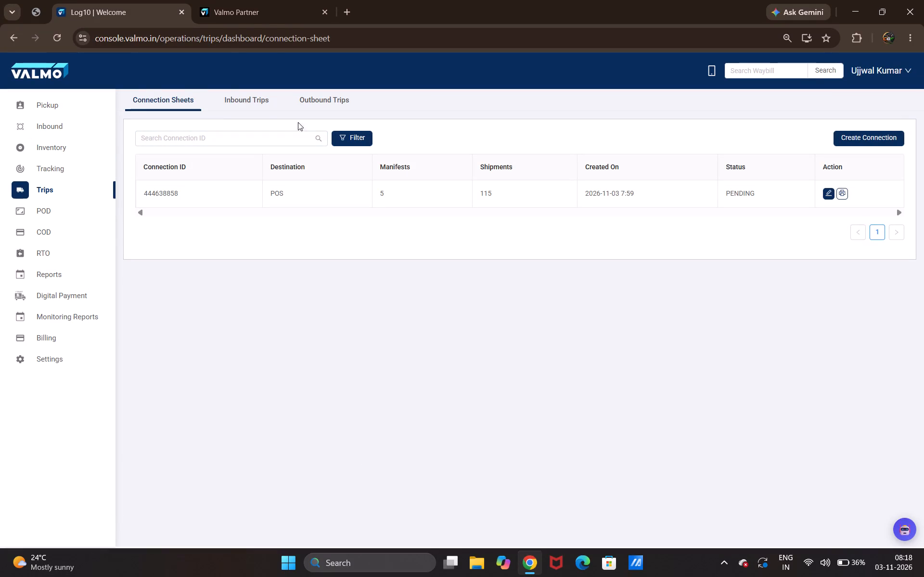
click(244, 100)
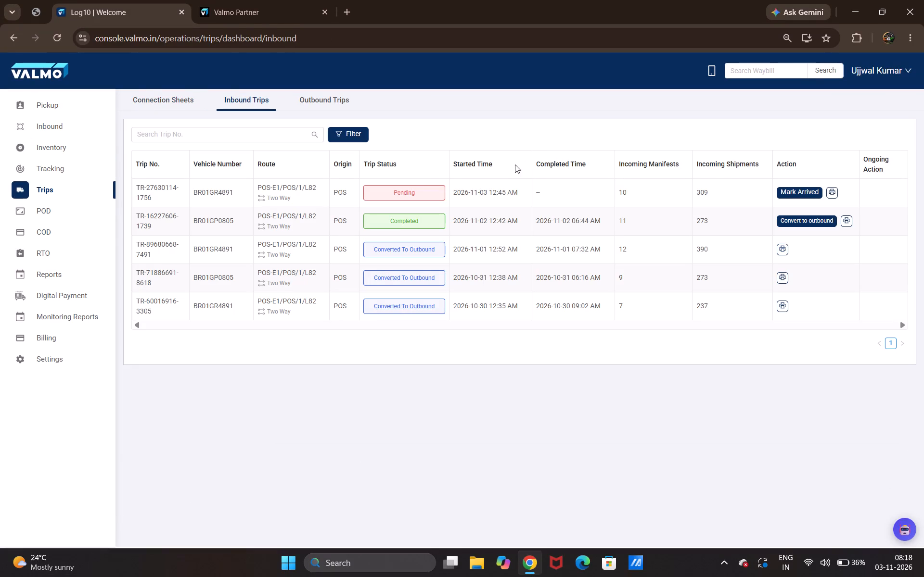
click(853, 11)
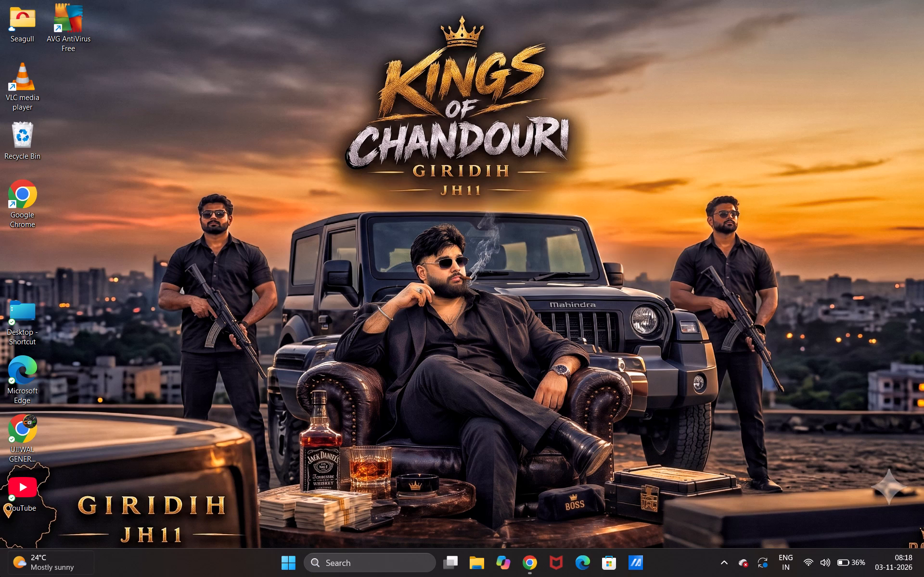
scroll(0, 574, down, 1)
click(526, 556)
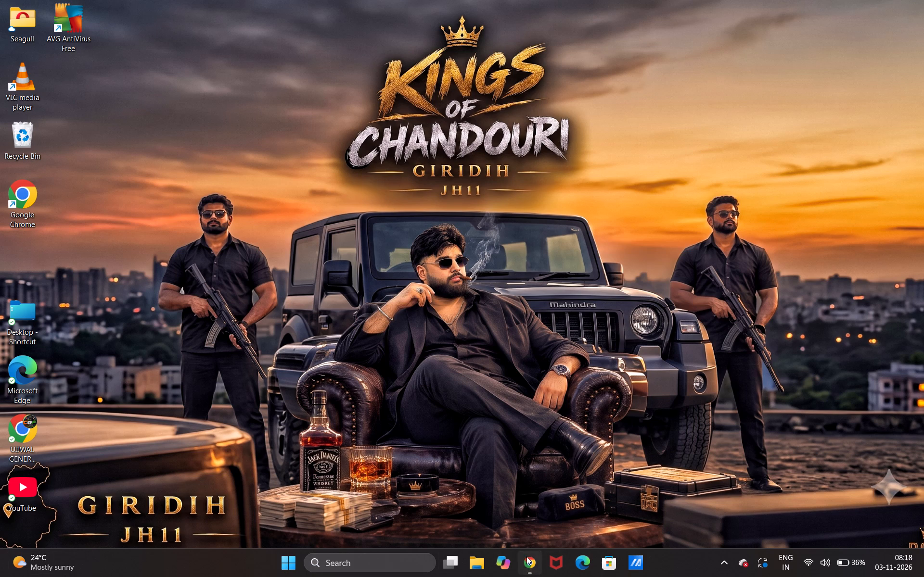
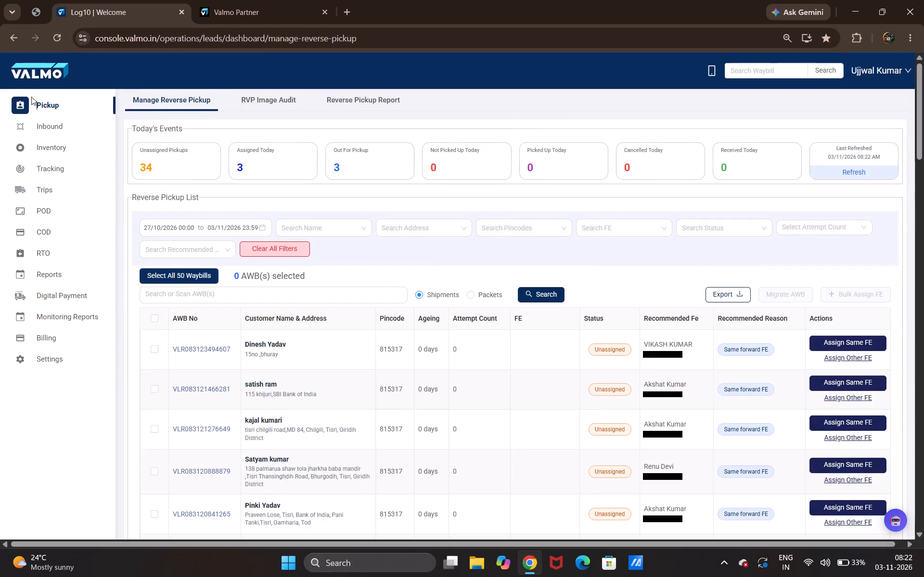
Open the RVP Image Audit page of the reverse pickup section.
click(250, 99)
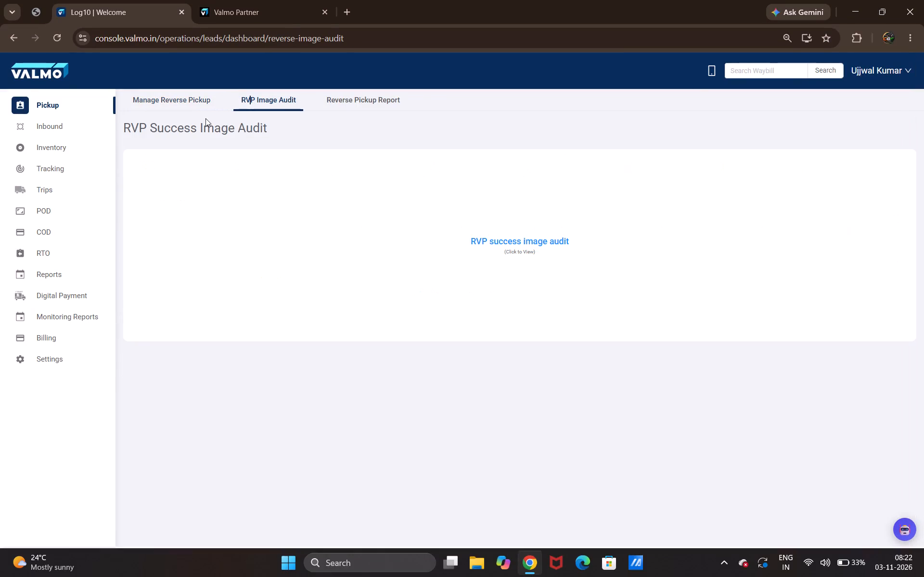
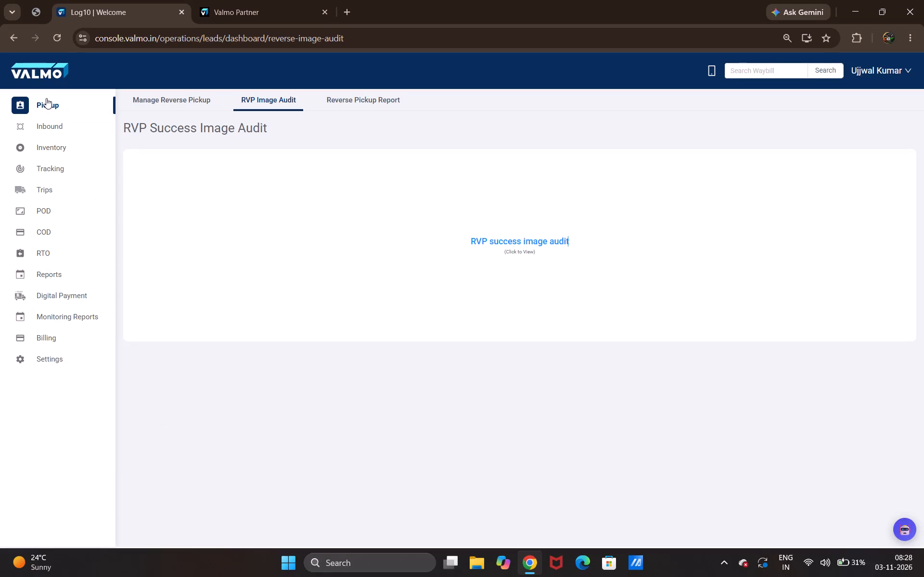
click(46, 192)
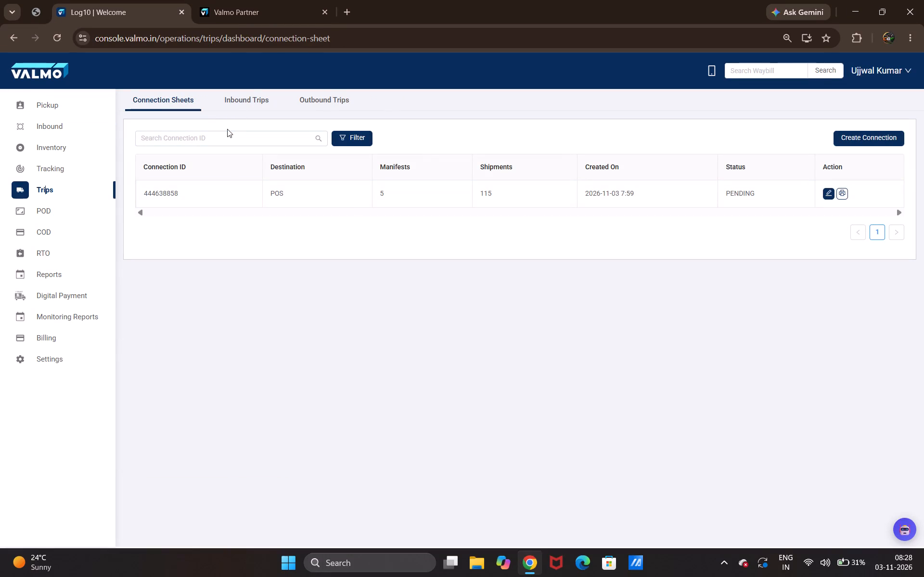
click(244, 102)
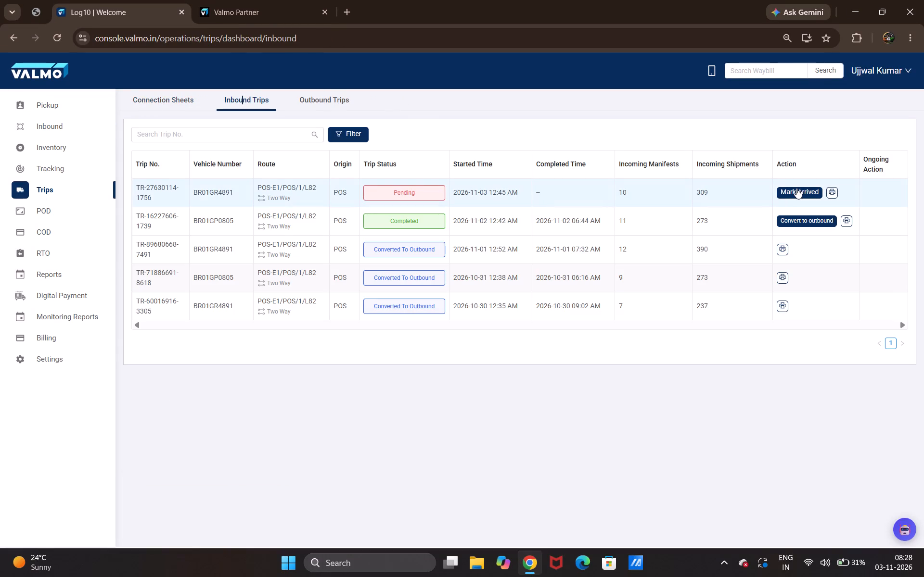
click(796, 188)
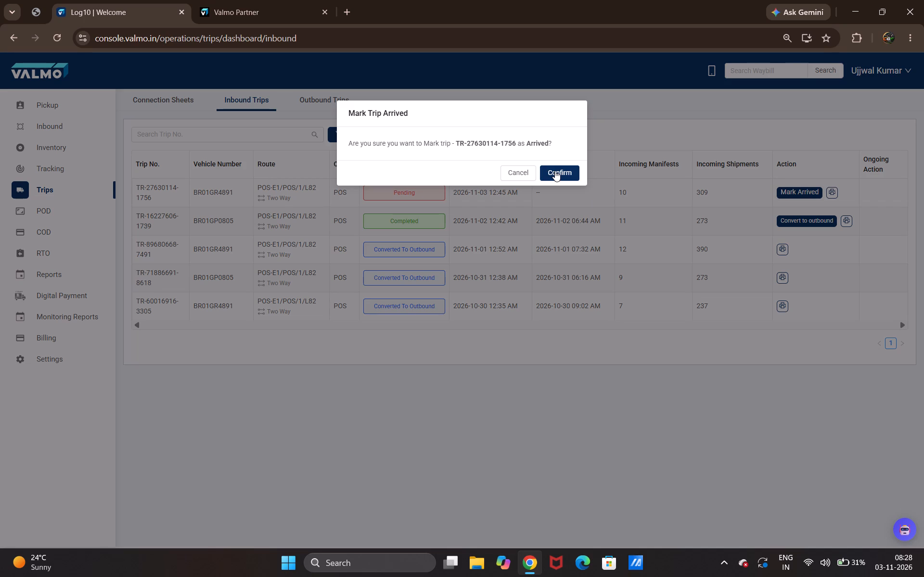
click(522, 170)
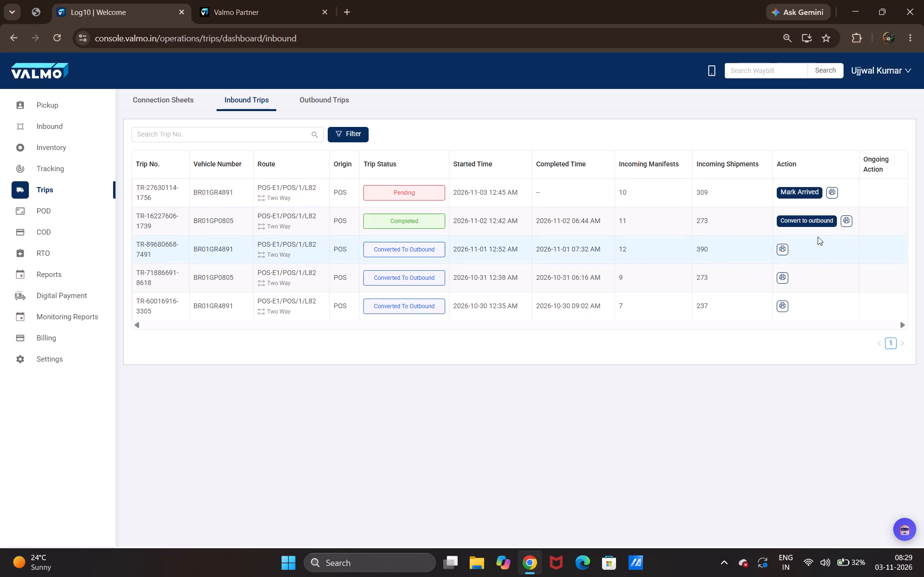
click(804, 190)
click(556, 174)
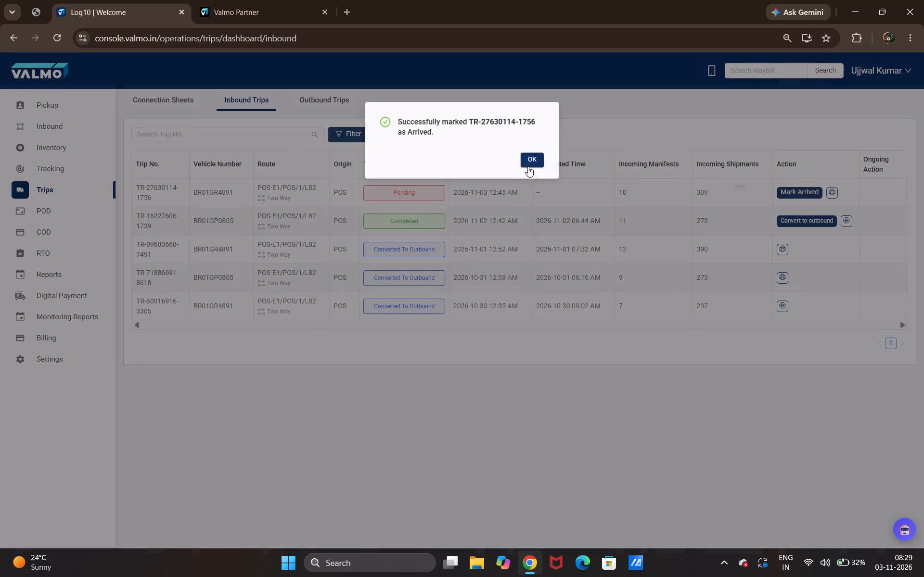
click(376, 206)
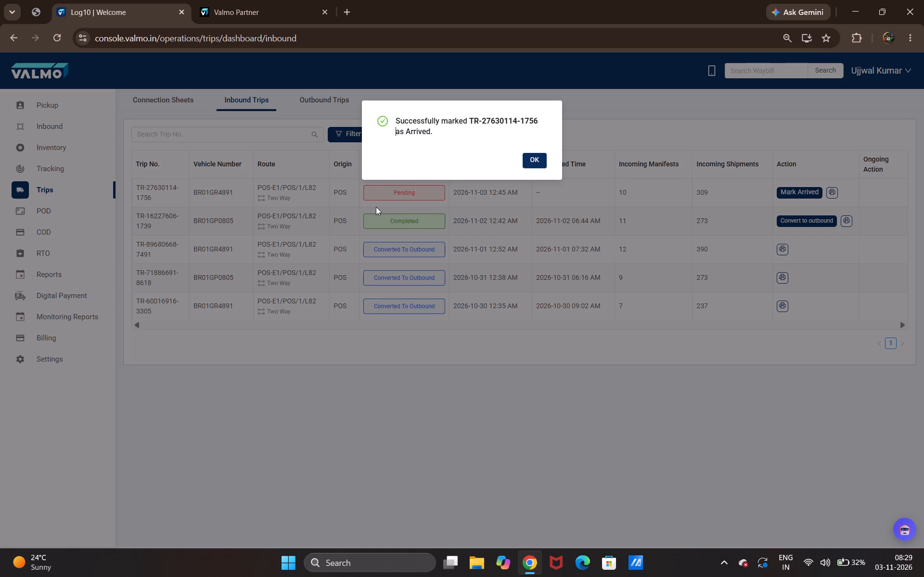
click(538, 163)
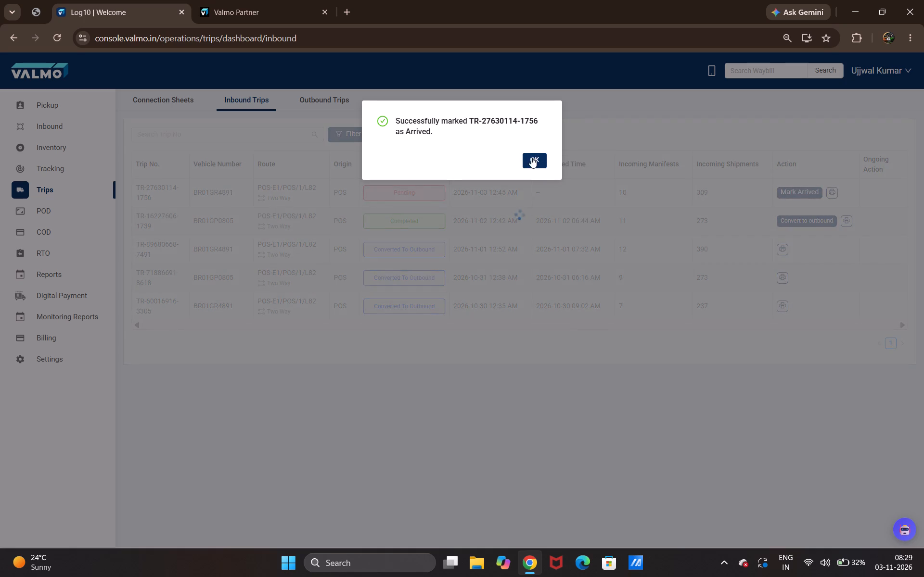
click(786, 189)
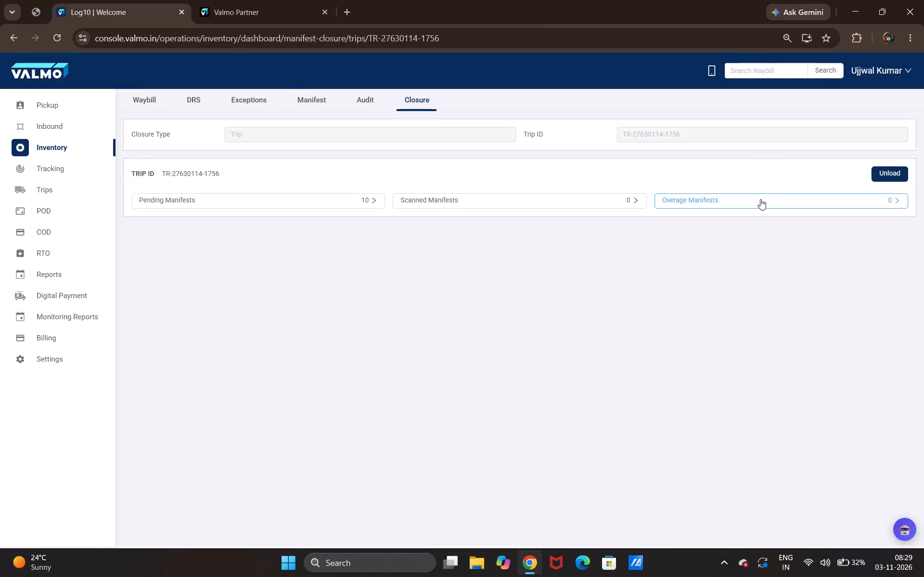
click(892, 174)
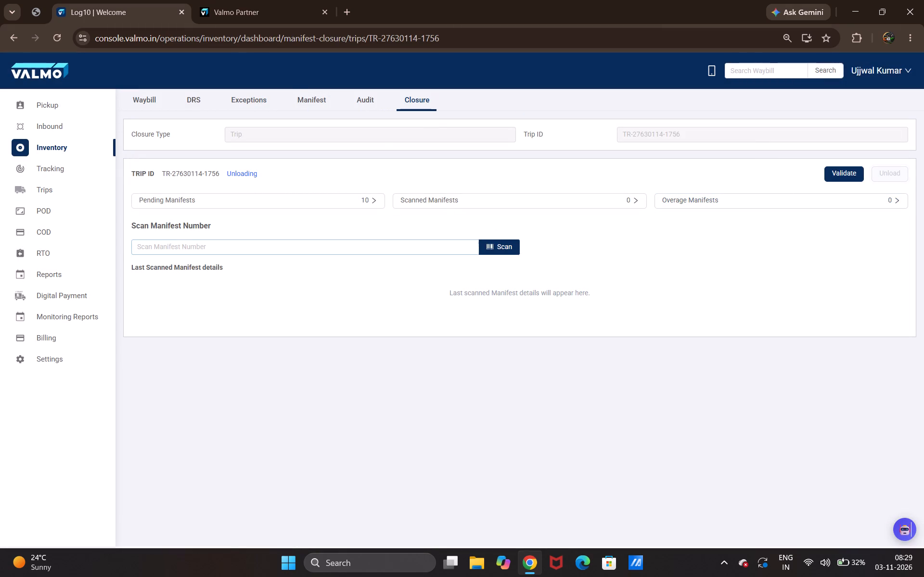
click(301, 240)
click(301, 250)
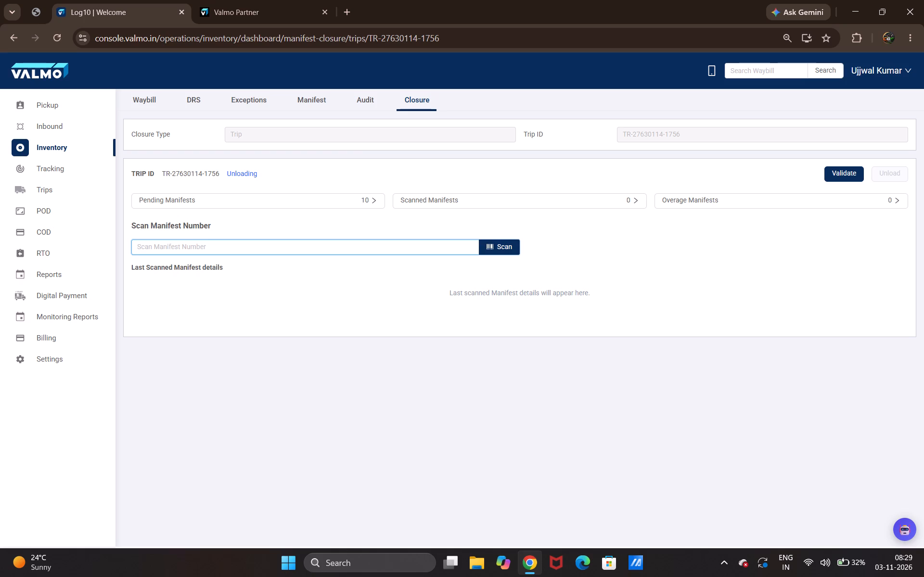
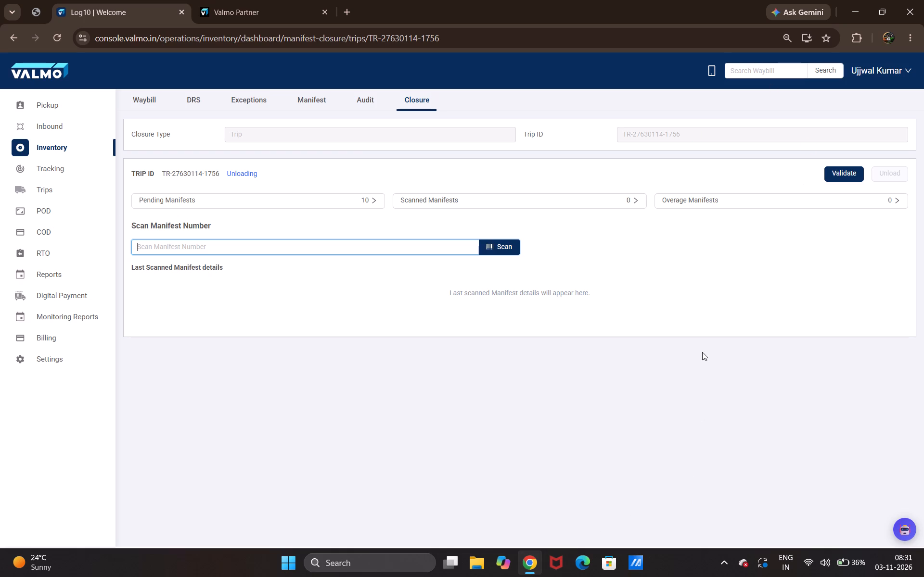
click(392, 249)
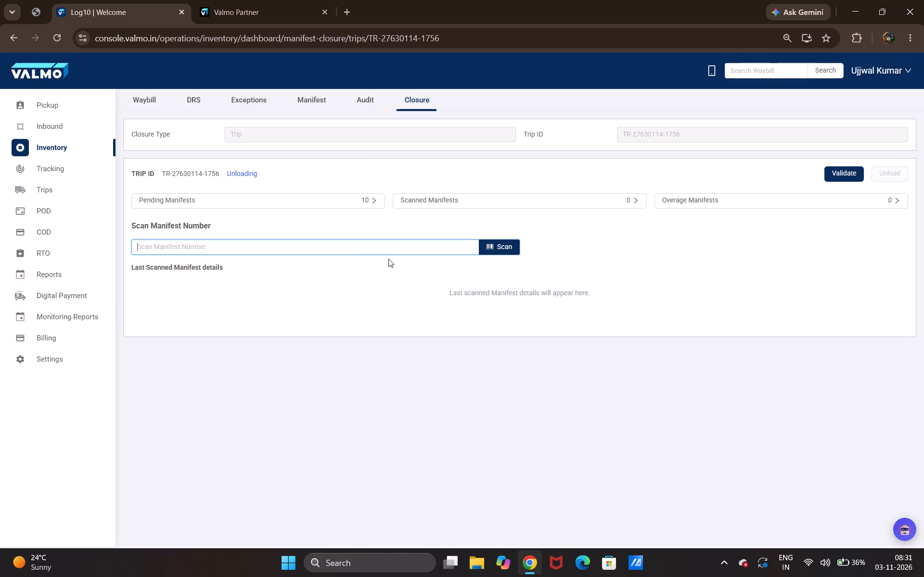
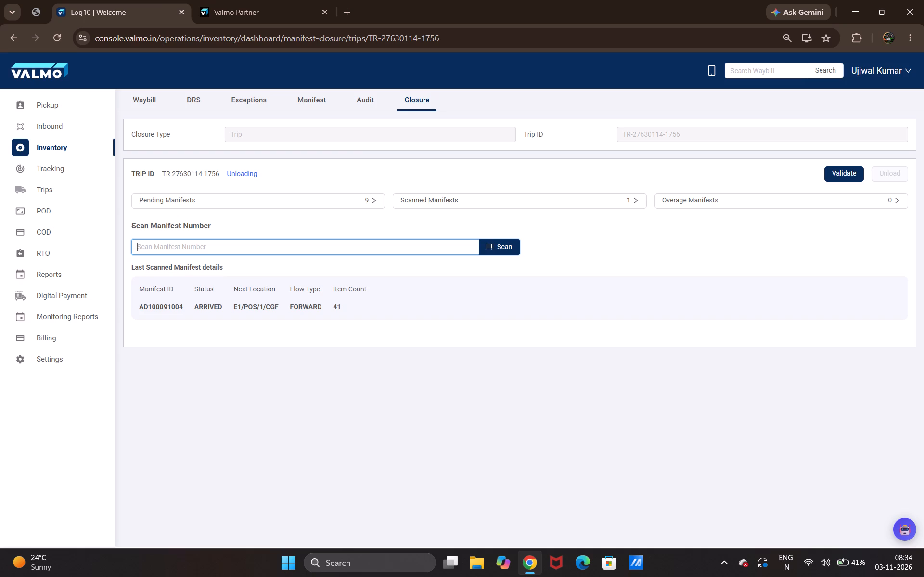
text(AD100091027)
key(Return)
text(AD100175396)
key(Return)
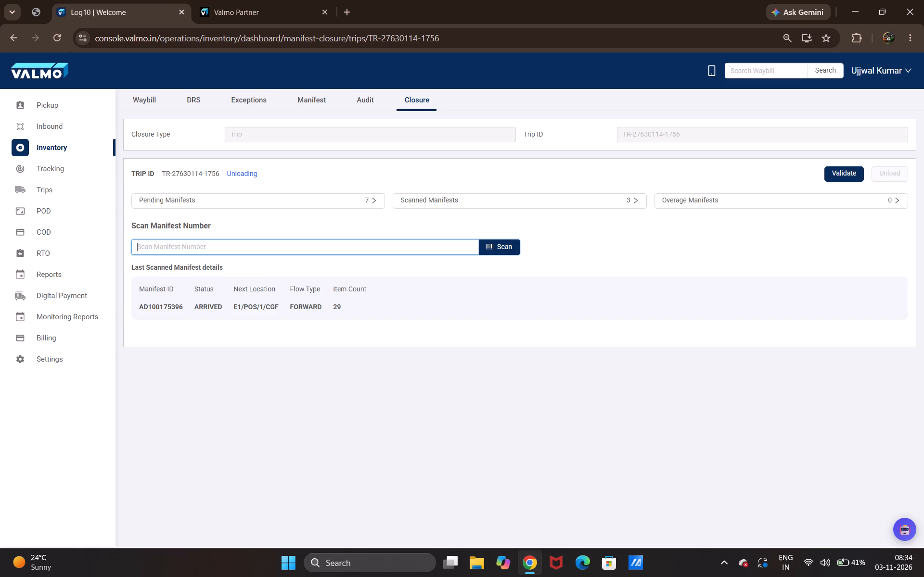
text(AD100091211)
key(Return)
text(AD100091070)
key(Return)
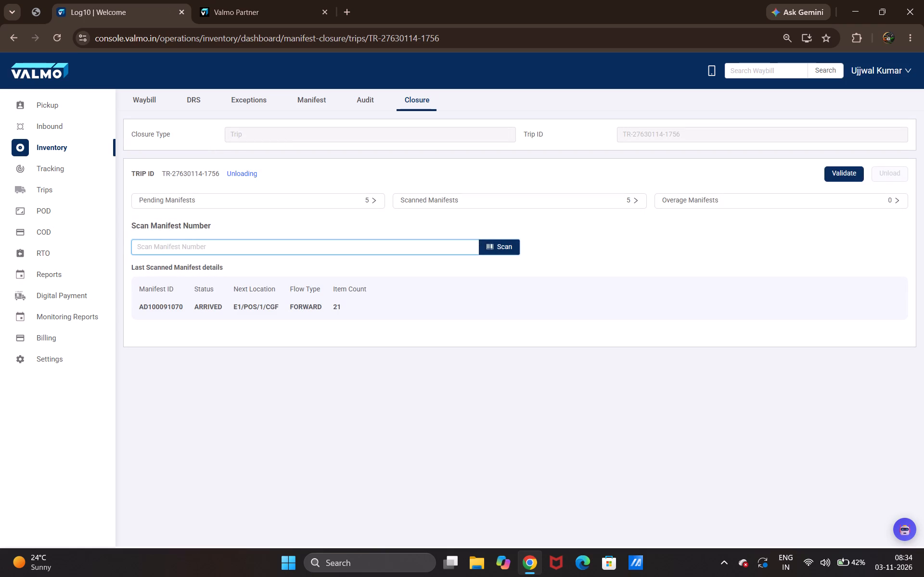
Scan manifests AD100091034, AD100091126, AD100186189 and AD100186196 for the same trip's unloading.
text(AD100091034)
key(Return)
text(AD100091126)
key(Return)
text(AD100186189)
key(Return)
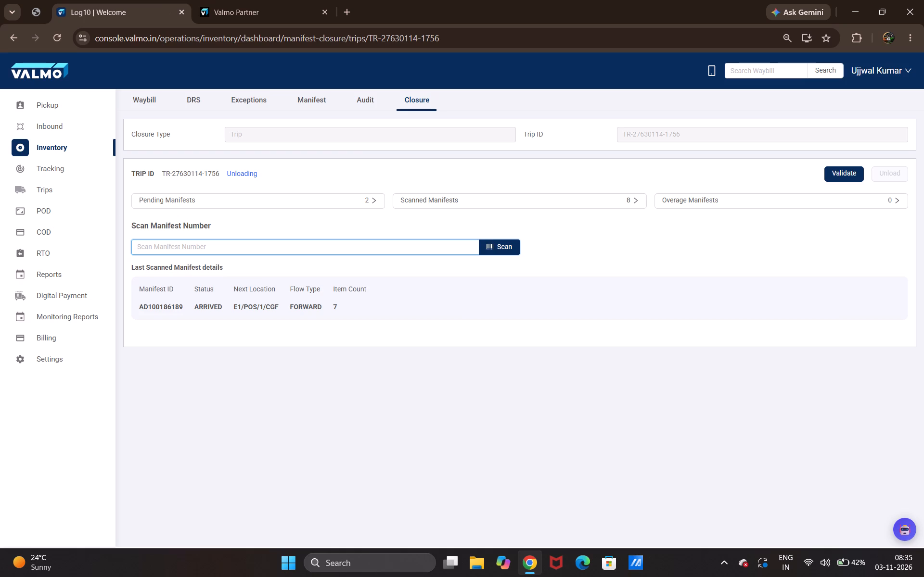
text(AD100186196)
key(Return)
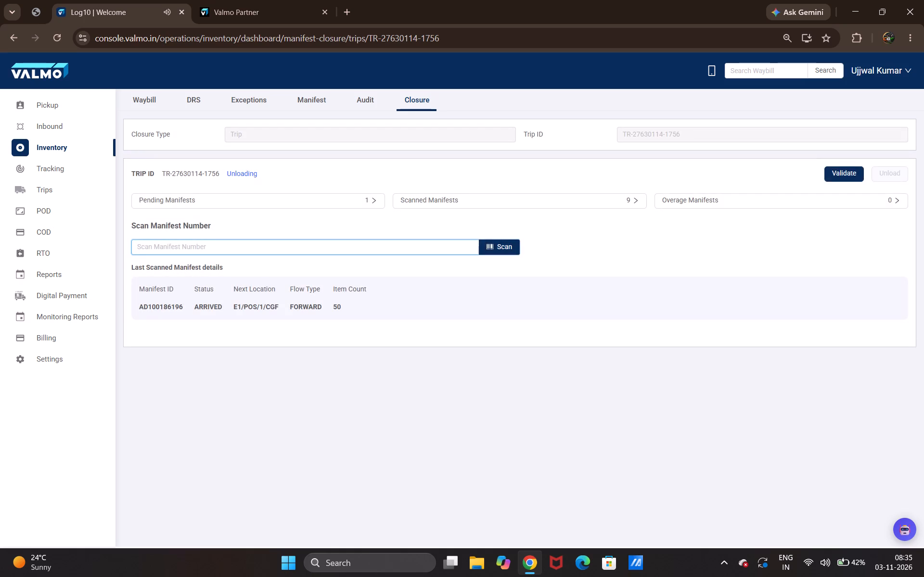
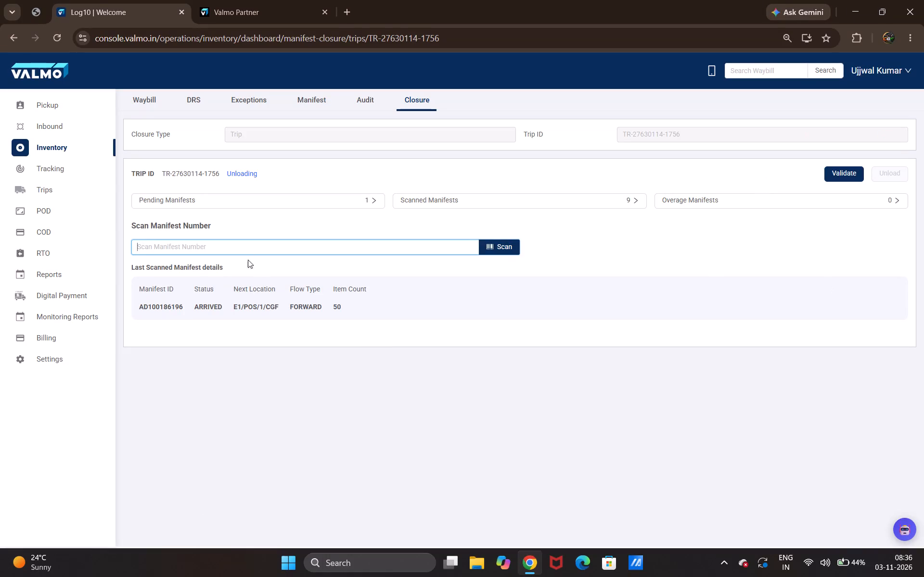
click(372, 201)
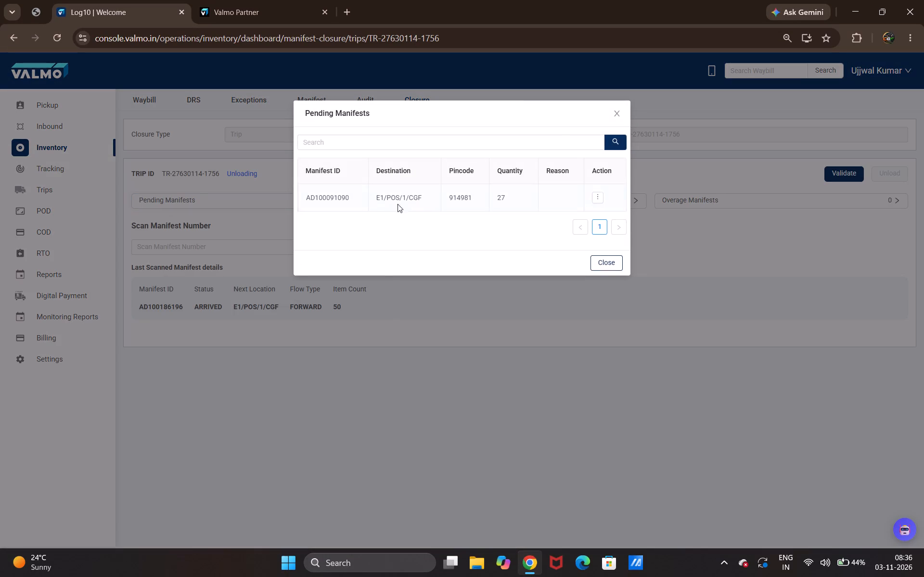
click(616, 113)
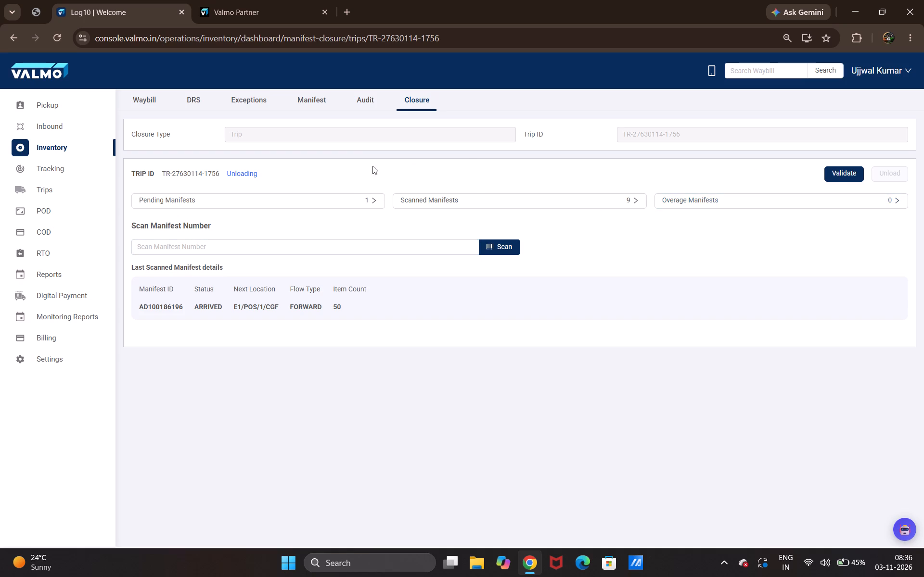
click(314, 194)
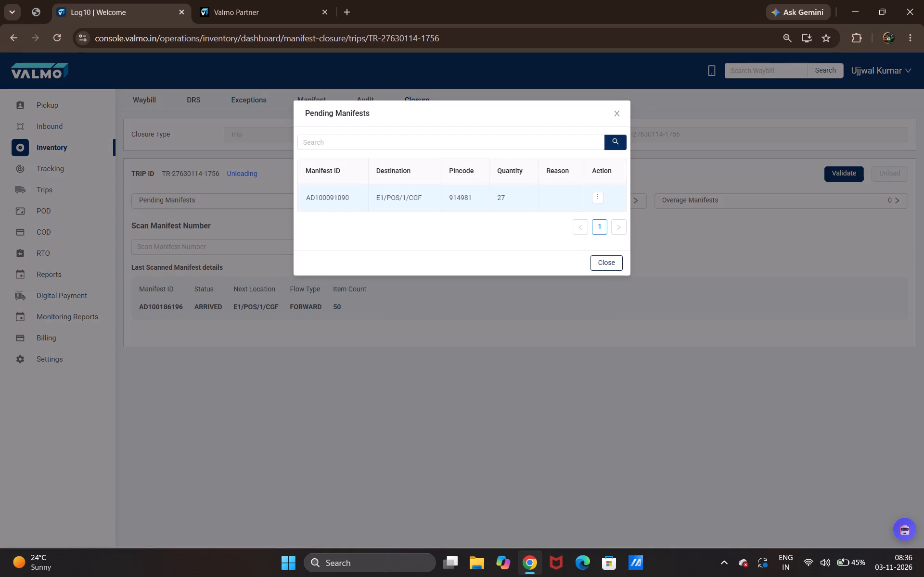
click(621, 111)
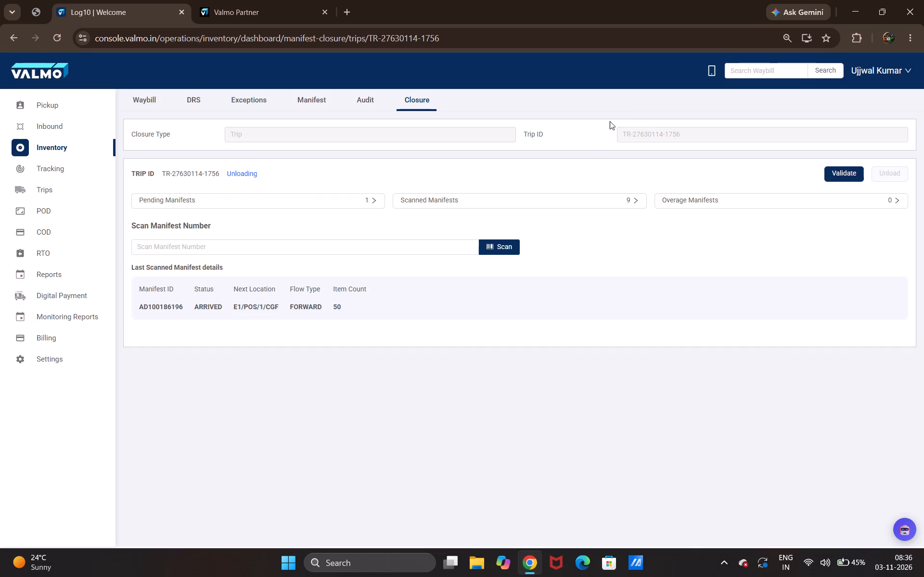
click(320, 202)
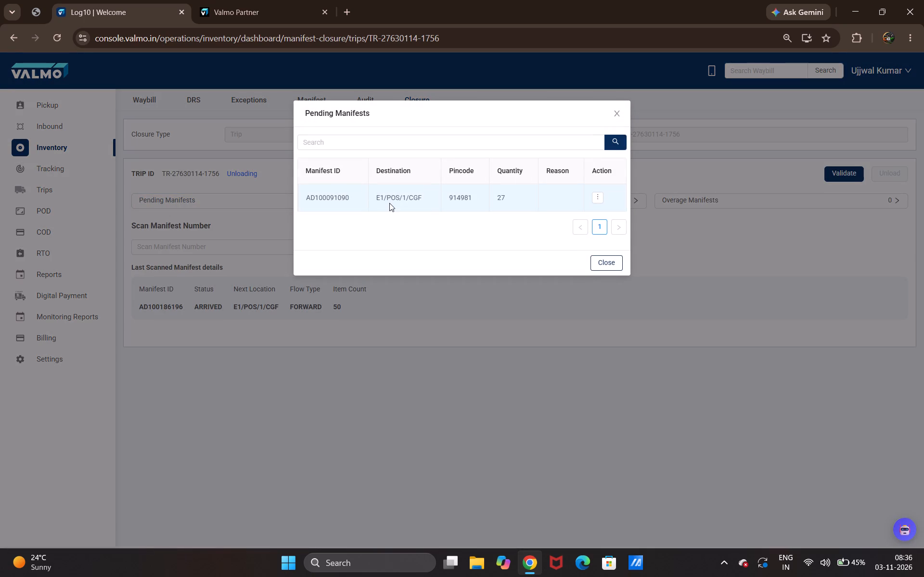
click(619, 112)
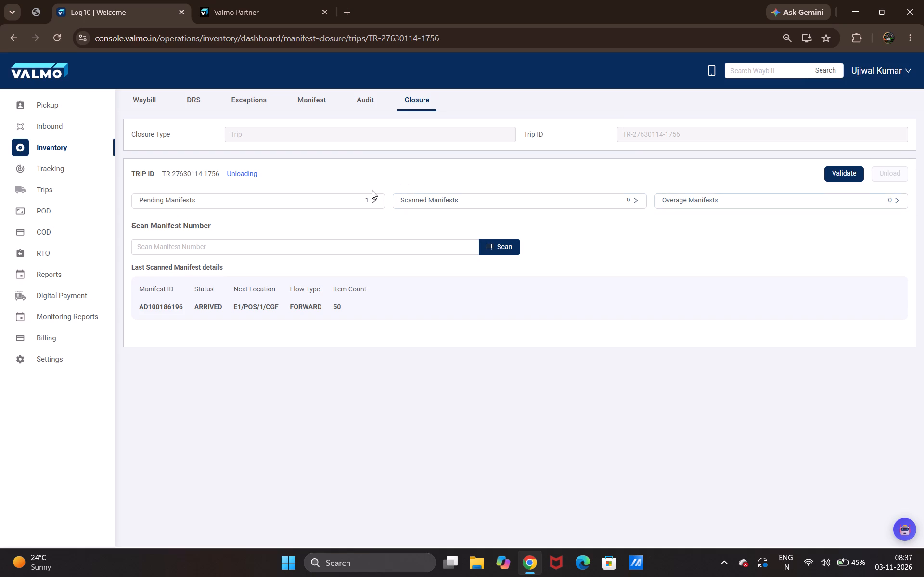
click(288, 202)
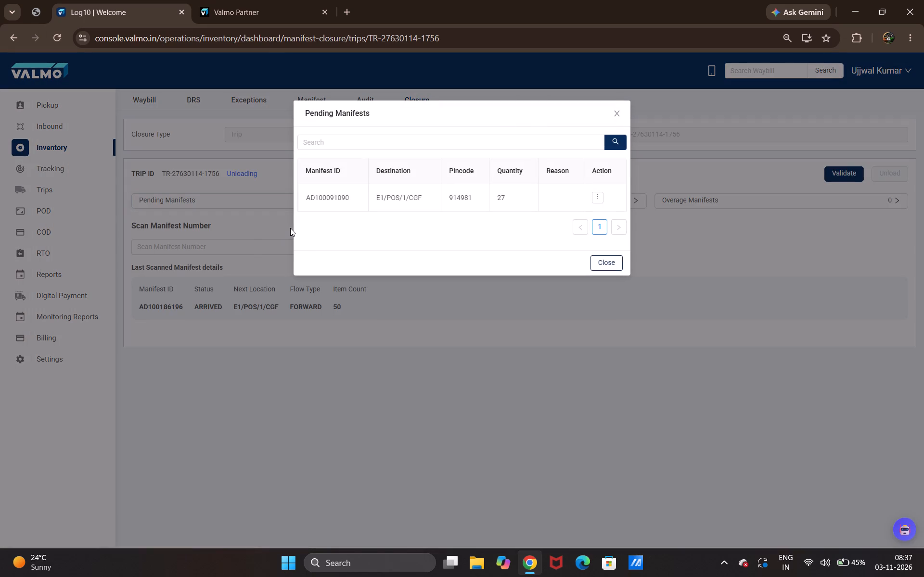
click(464, 357)
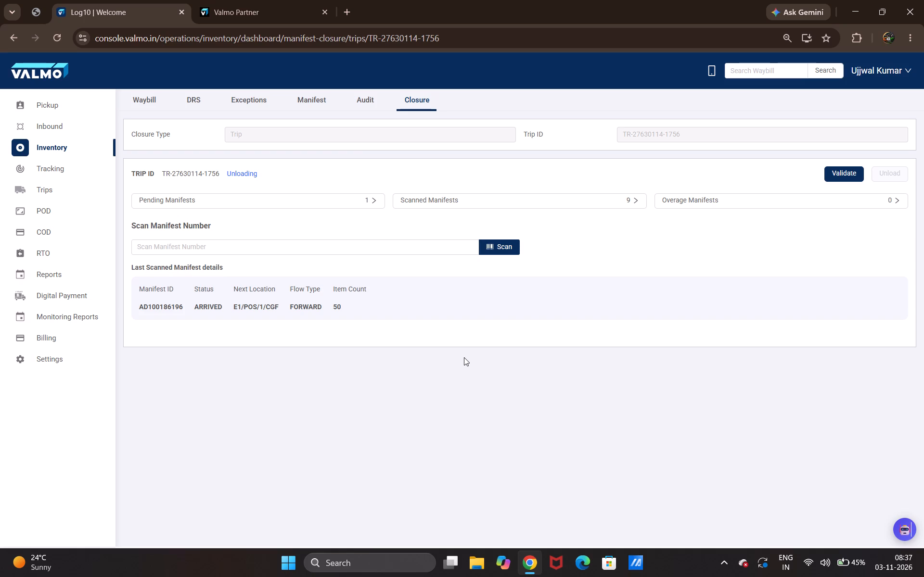
scroll(436, 295, down, 1)
click(335, 196)
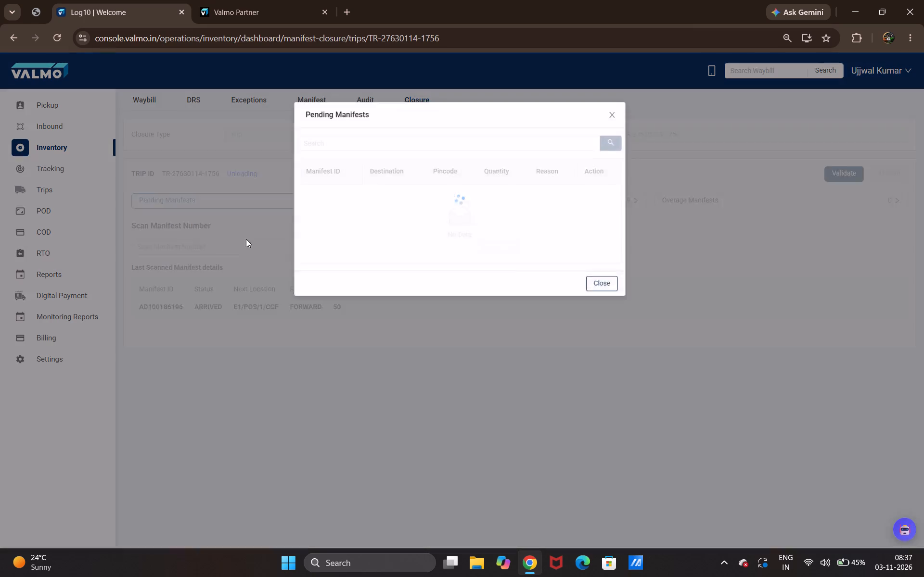
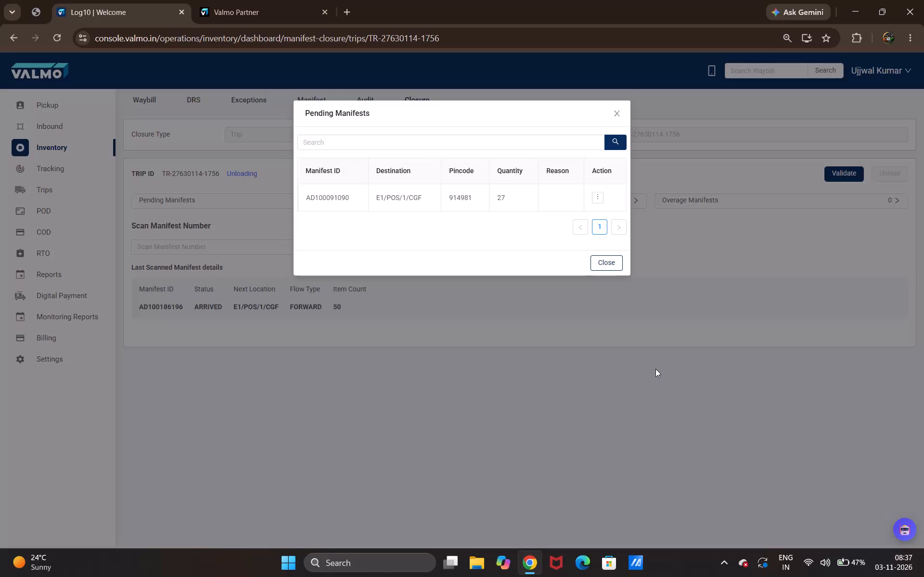
click(601, 264)
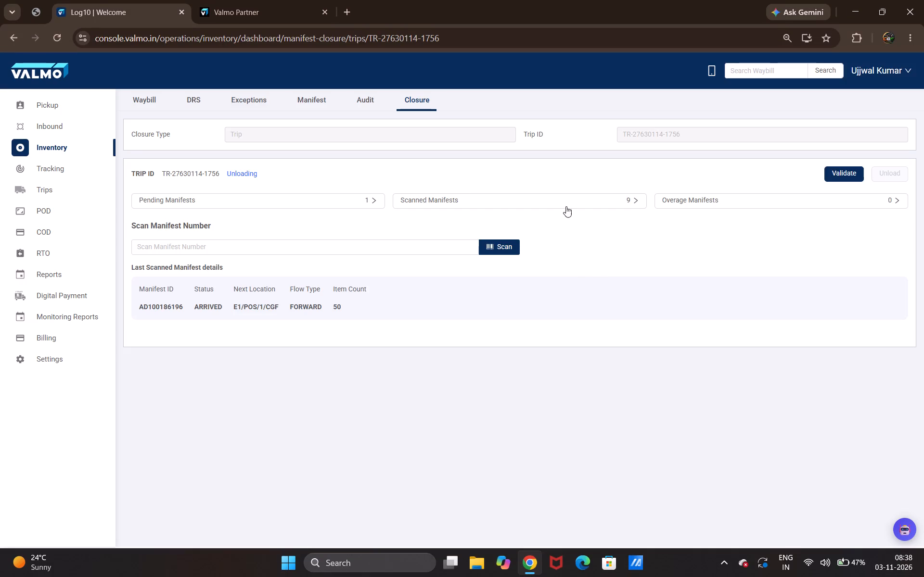
click(569, 199)
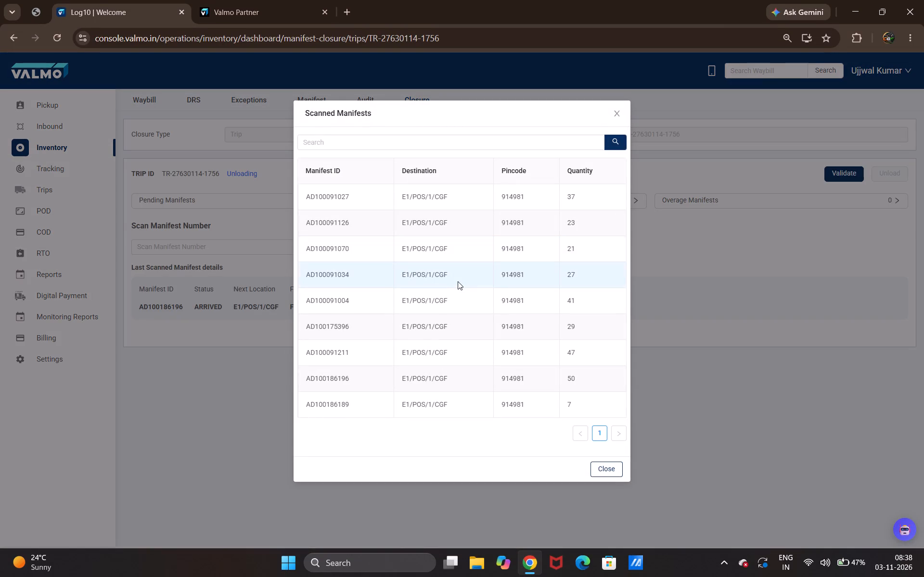
scroll(458, 281, down, 5)
scroll(451, 307, up, 8)
scroll(446, 308, down, 5)
scroll(502, 321, up, 3)
scroll(502, 321, down, 2)
click(231, 249)
click(231, 248)
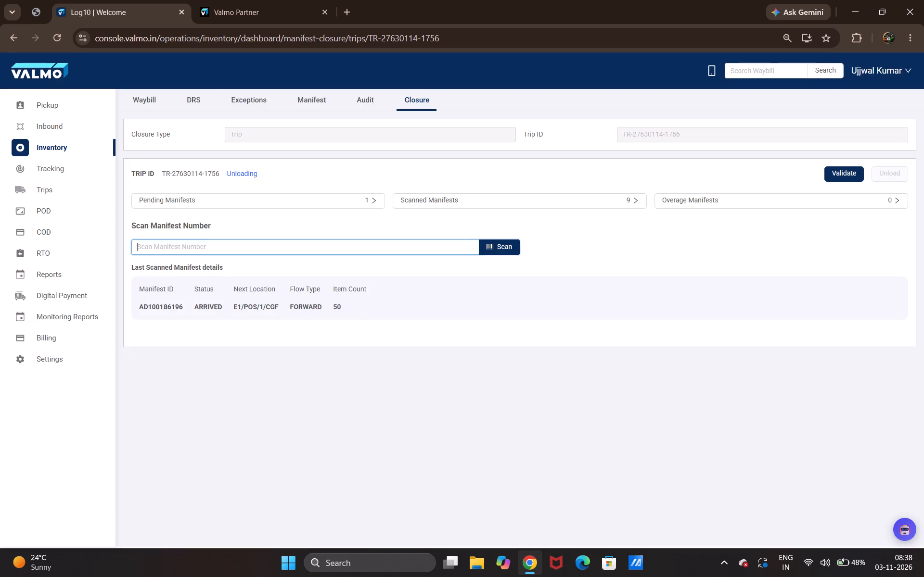
click(231, 196)
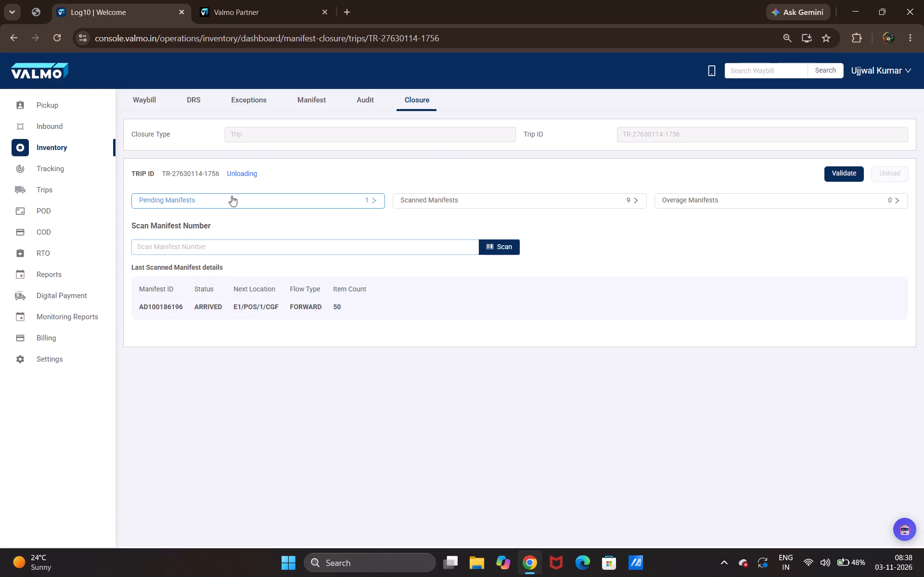
click(459, 306)
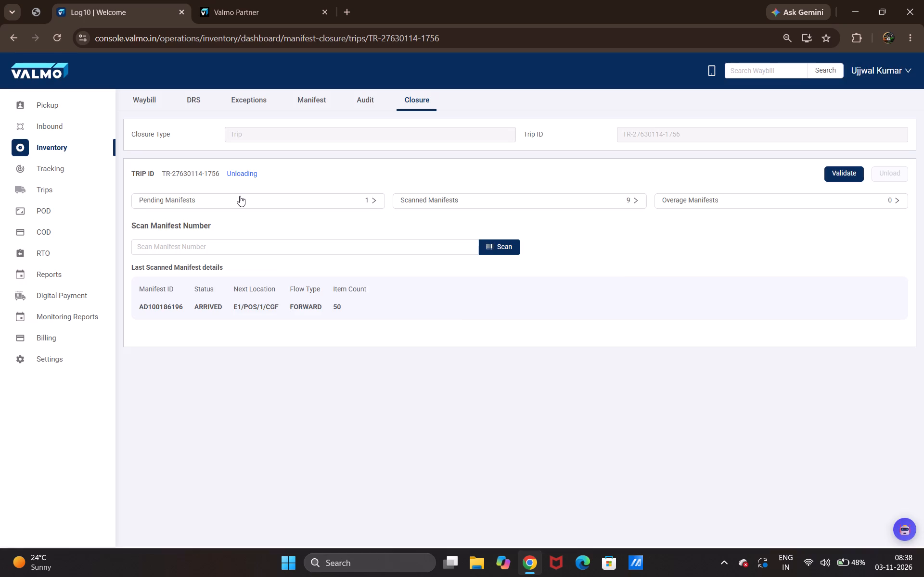
click(242, 197)
click(223, 247)
Ready the manifest number entry for scanning the remaining pending manifest of the trip.
click(207, 246)
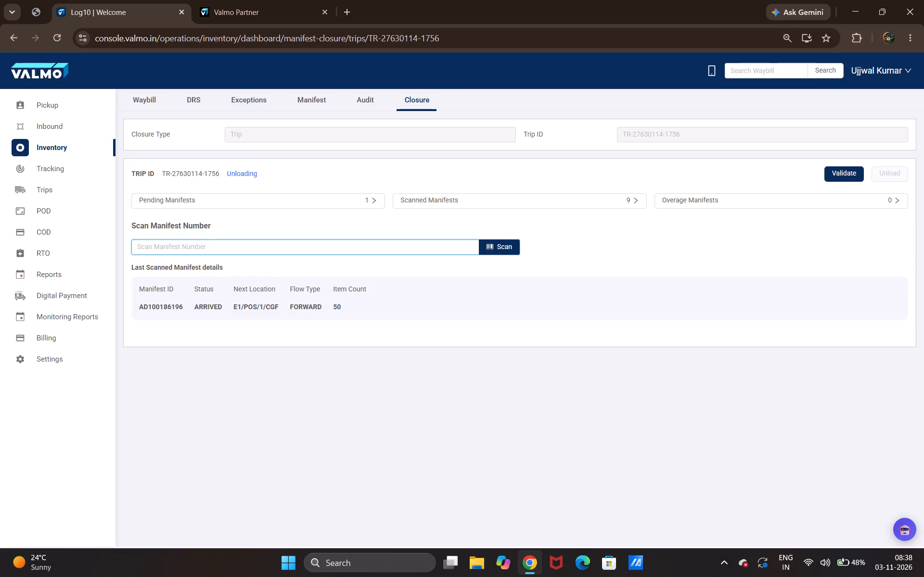
scroll(207, 246, down, 2)
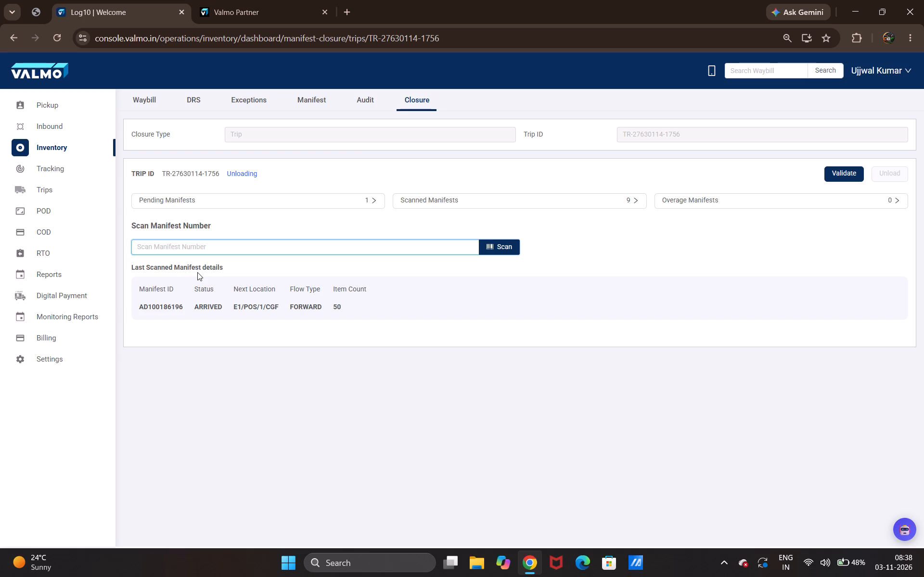
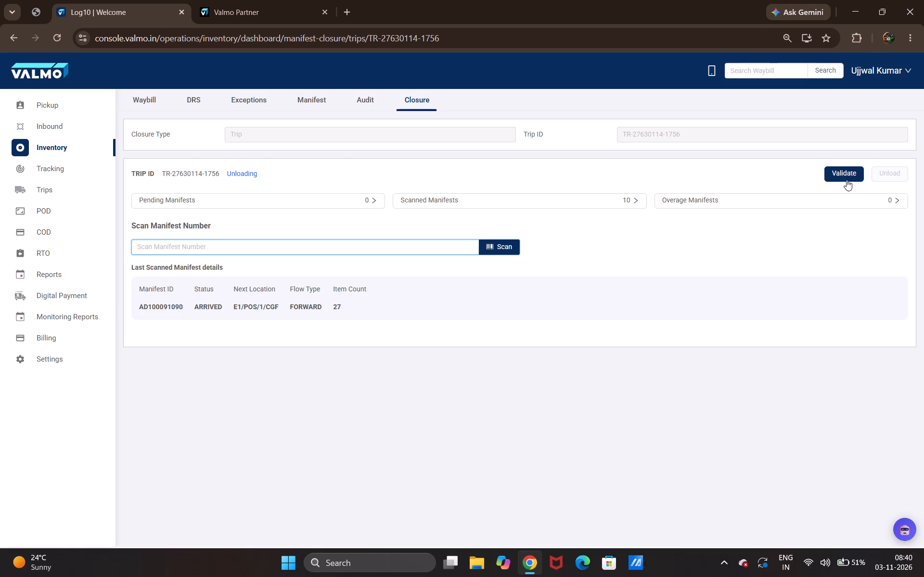
click(847, 180)
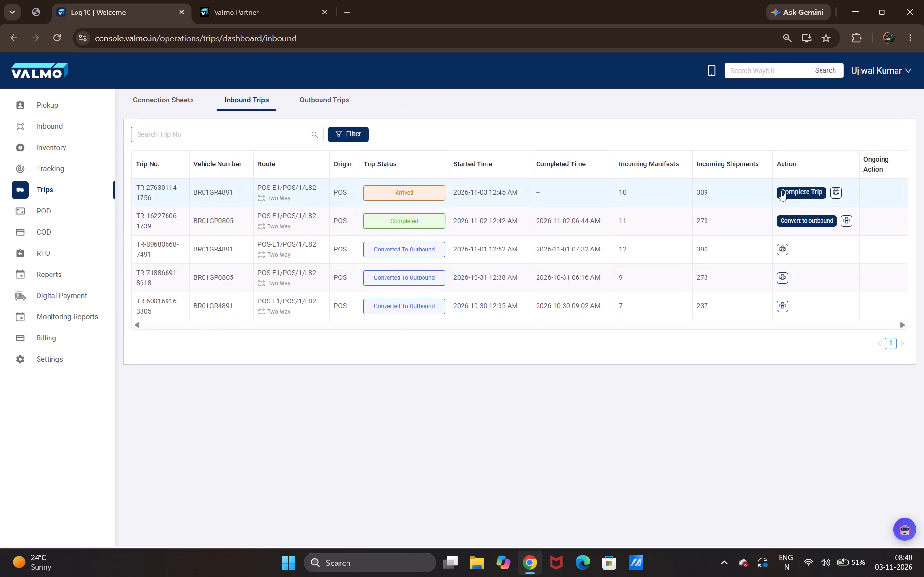
click(788, 188)
click(564, 176)
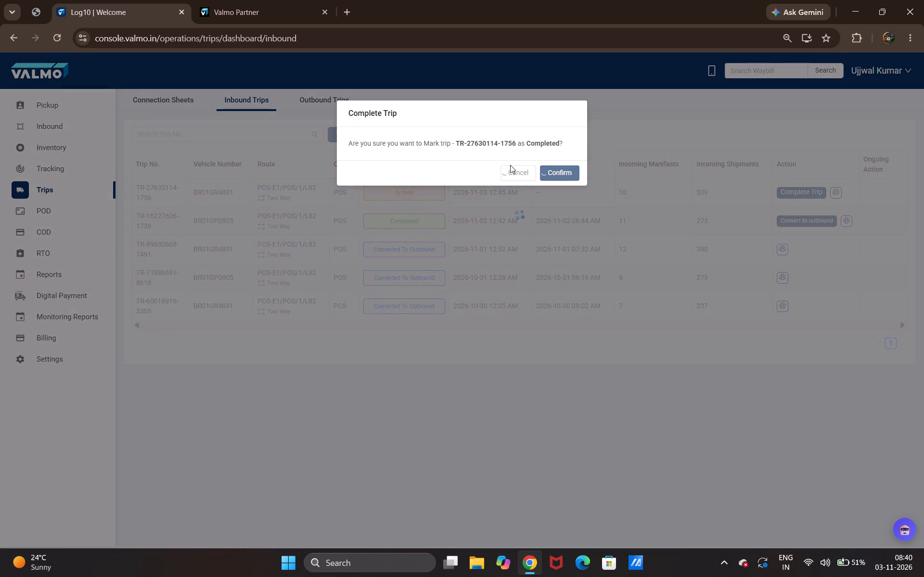
click(538, 157)
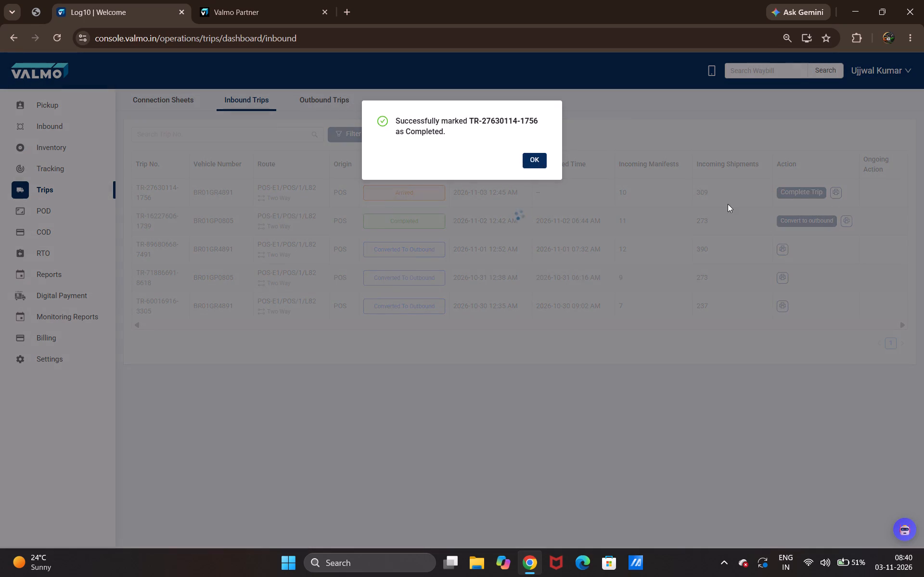
click(791, 193)
click(550, 176)
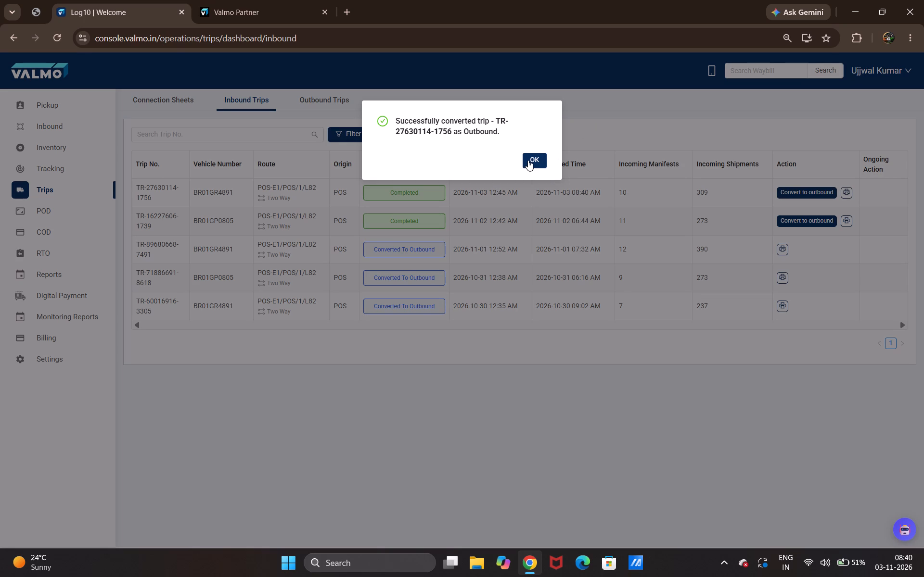
click(528, 160)
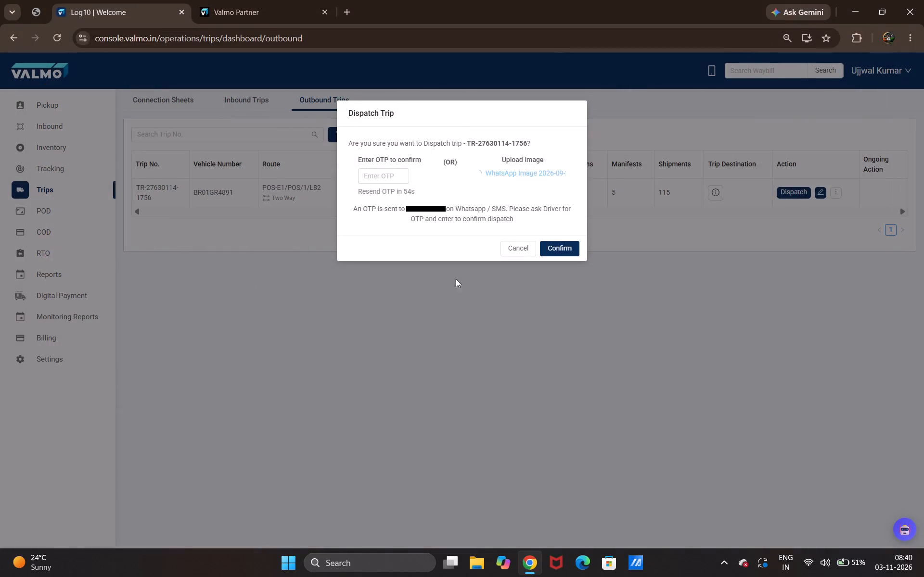
click(555, 249)
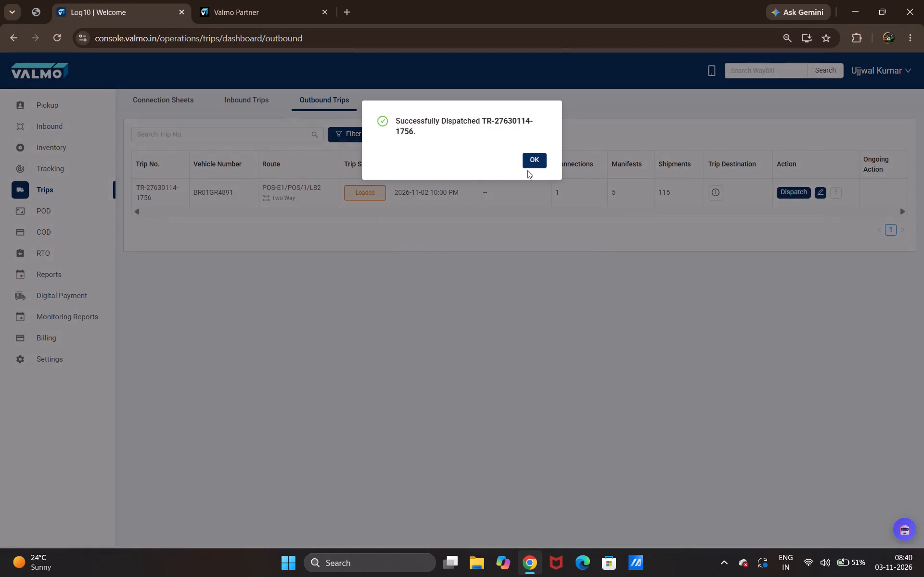
click(535, 161)
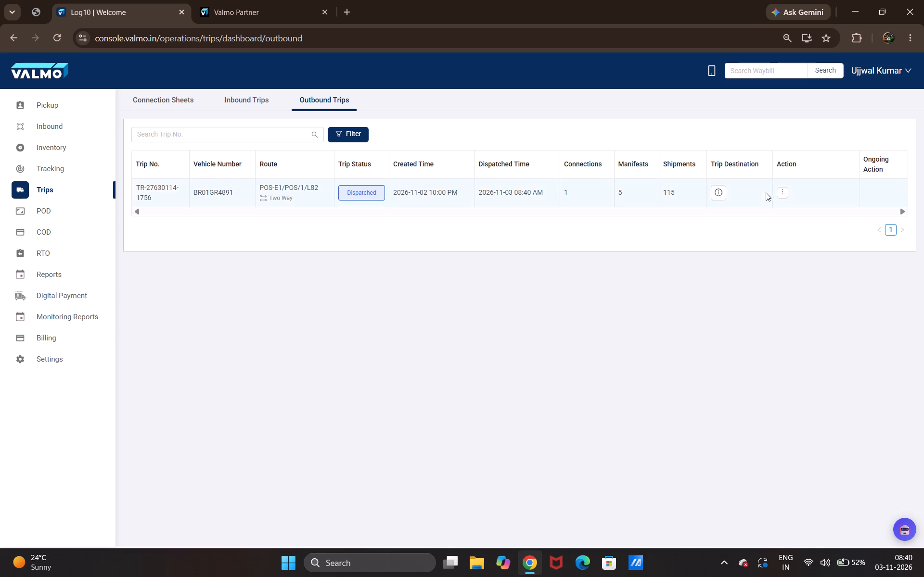
click(782, 192)
click(791, 208)
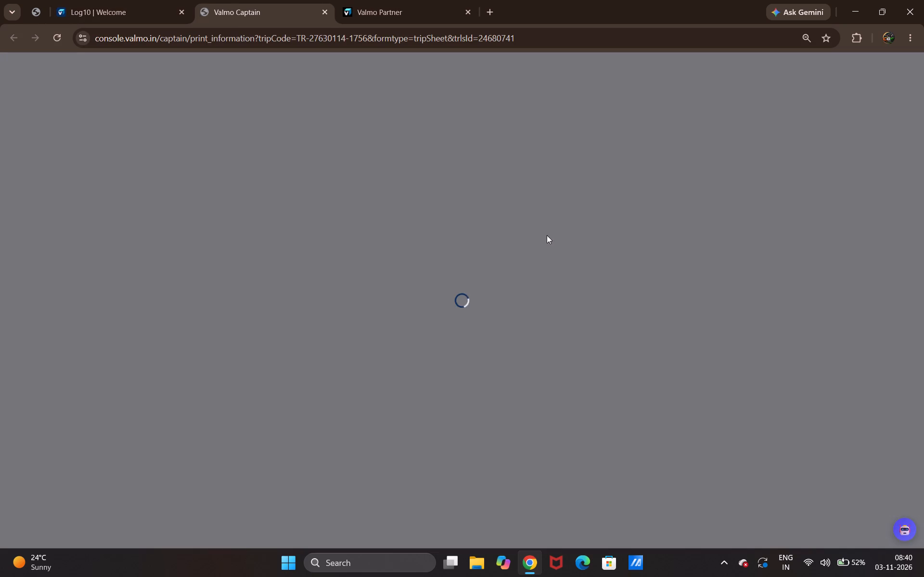
key(ctrl+p)
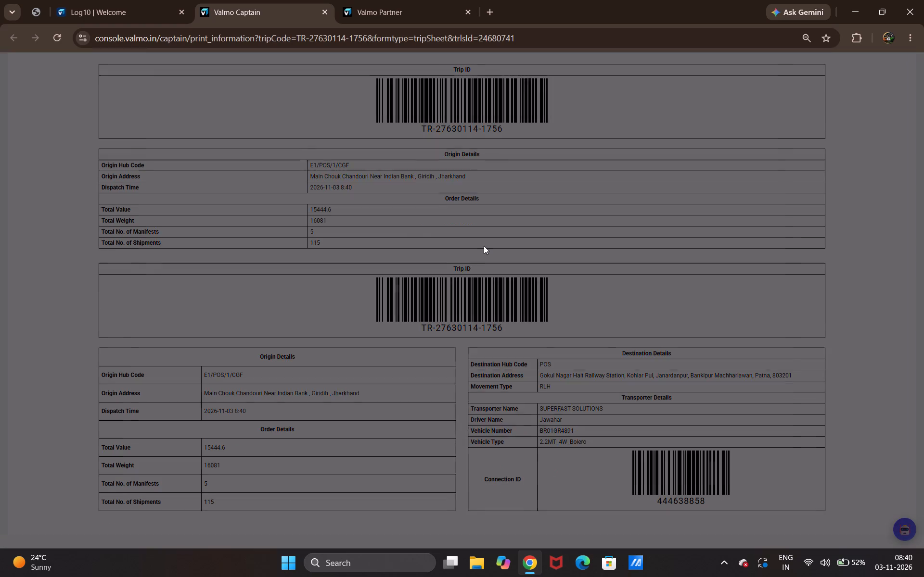
click(693, 171)
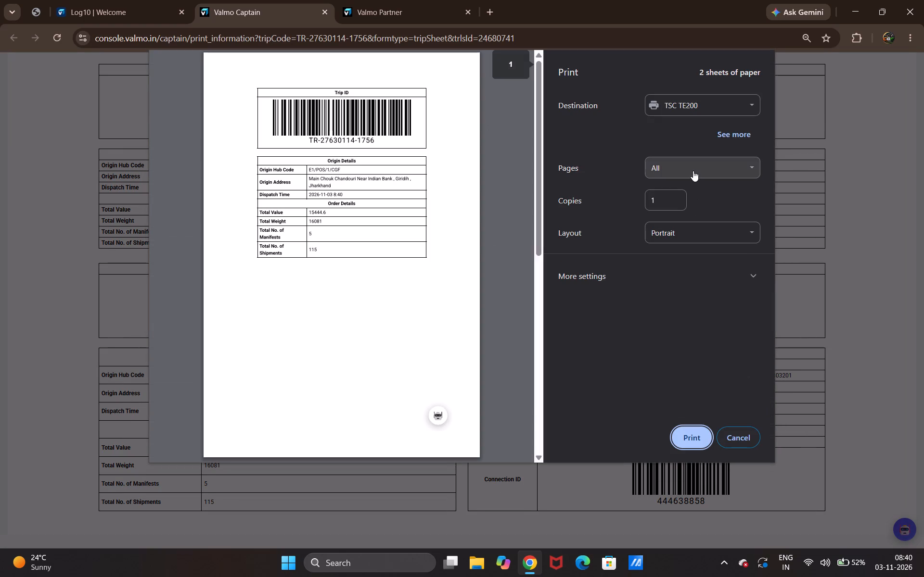
click(691, 213)
click(695, 434)
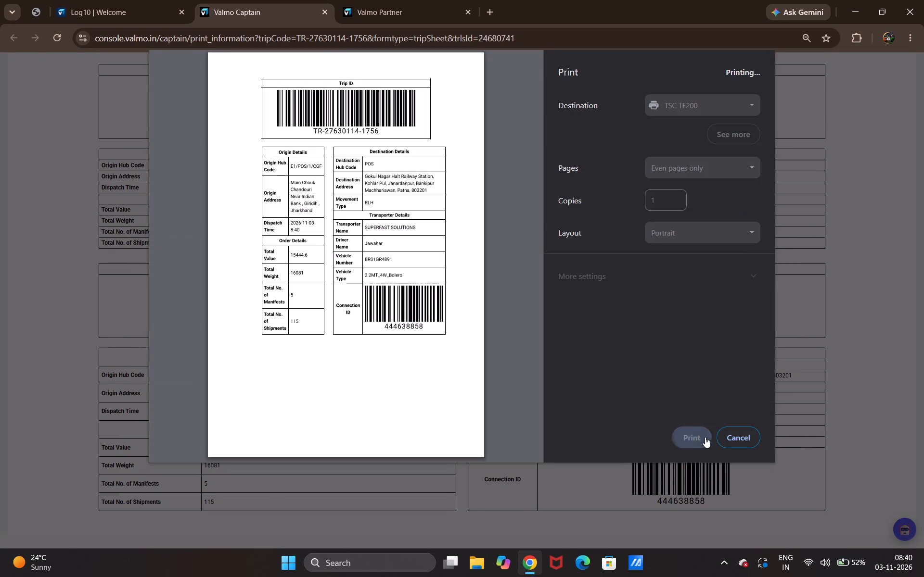
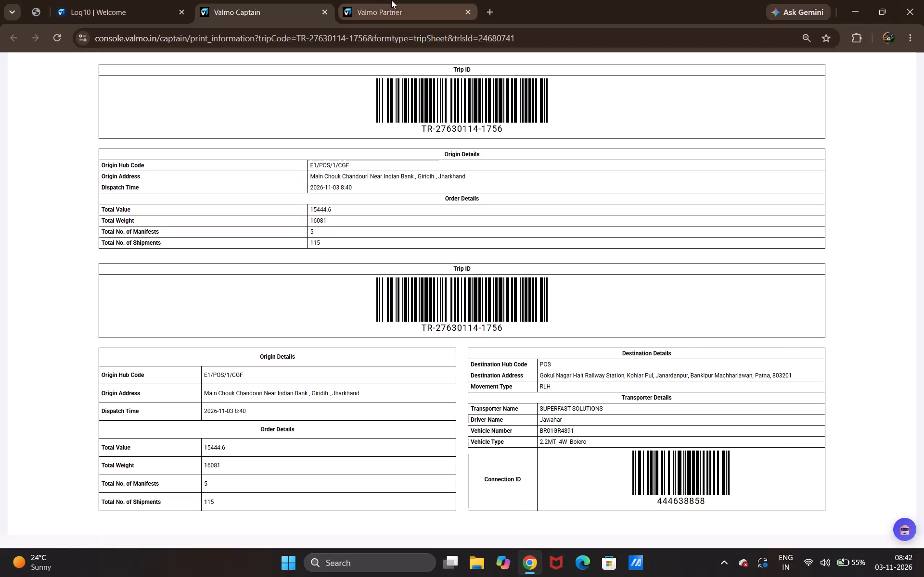
click(383, 0)
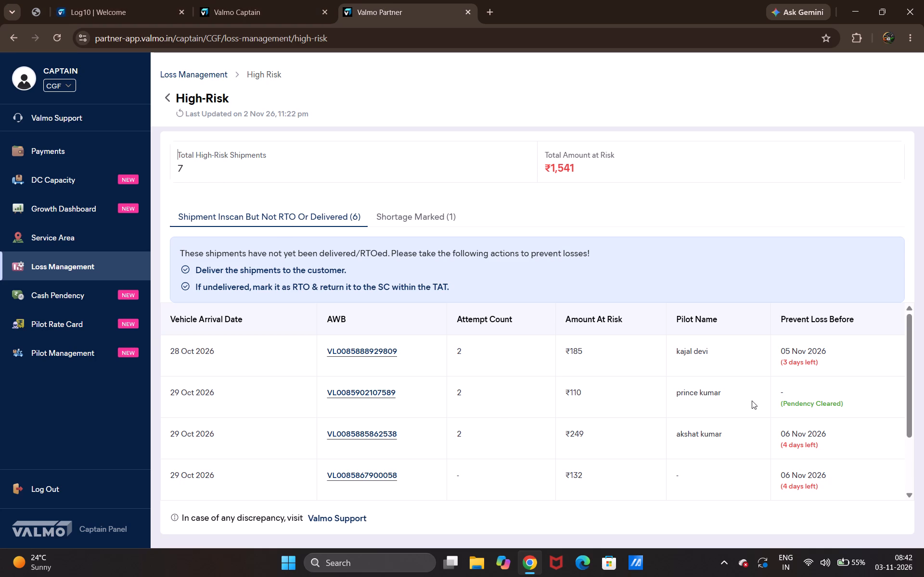
click(352, 391)
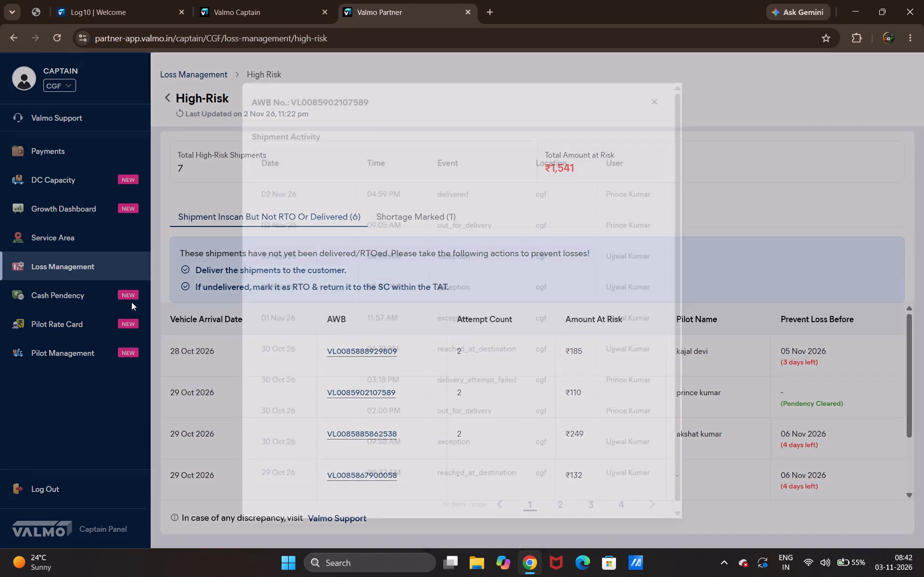
click(661, 100)
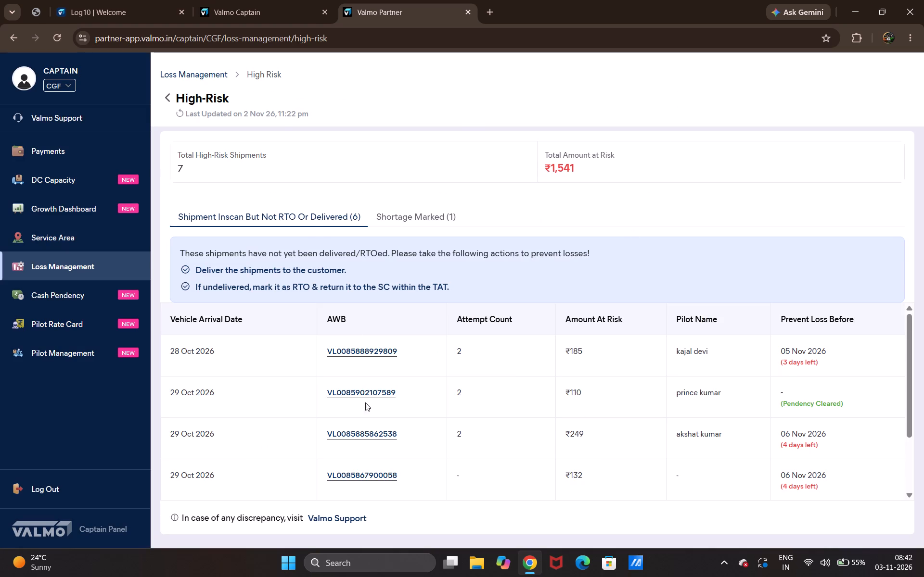
Return to the Log10 operations console and open the Manage Reverse Pickup list.
click(256, 11)
click(124, 0)
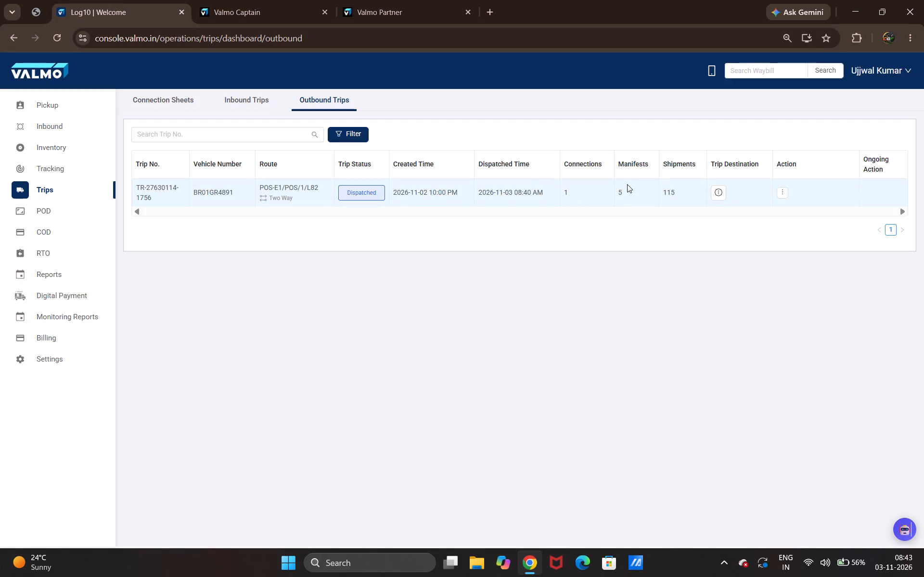
click(54, 109)
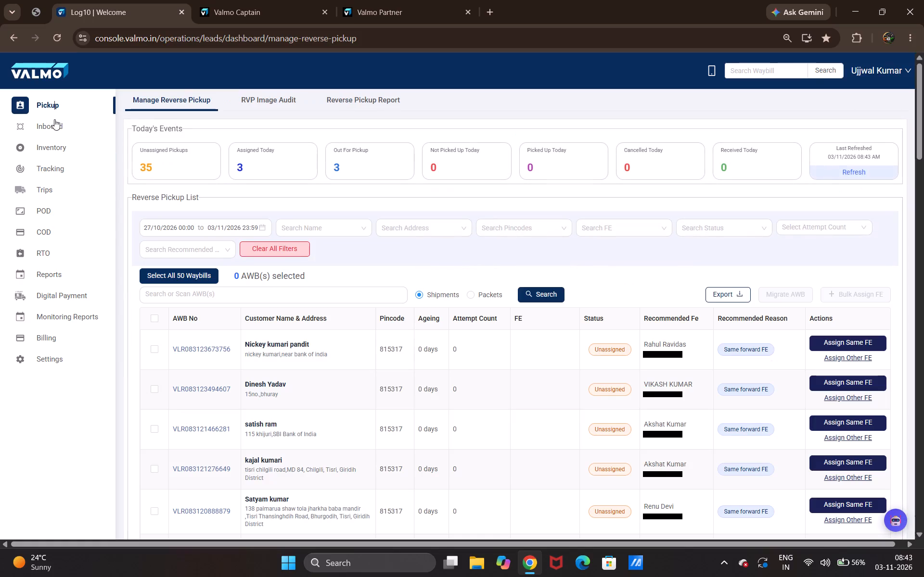